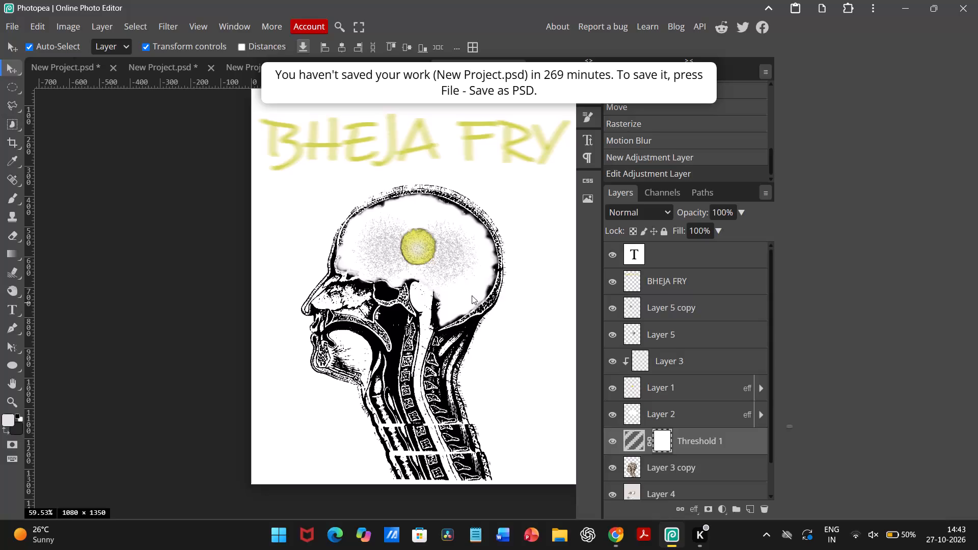
Save the poster project as a PSD in the Downloads folder under the file name "BBHEJA FRY".
left_click(10, 33)
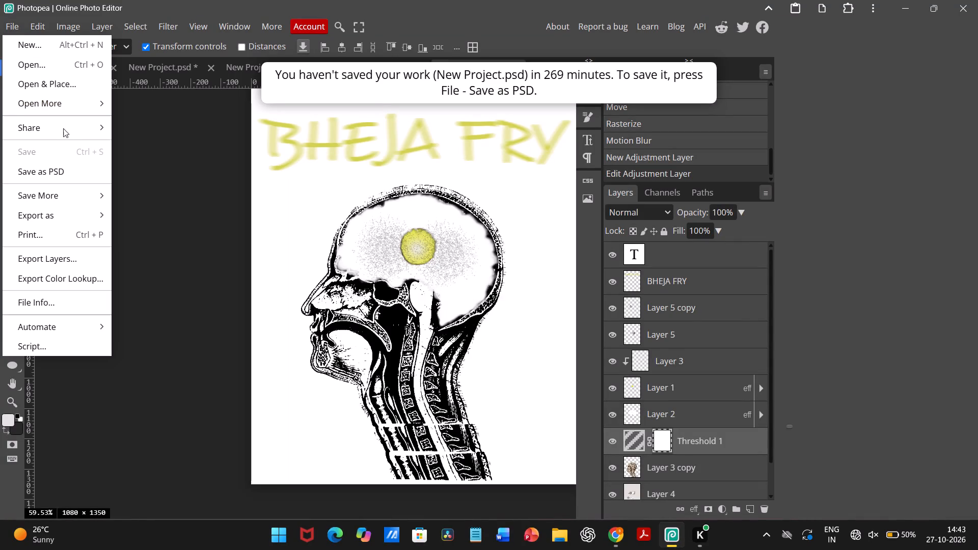
left_click(57, 169)
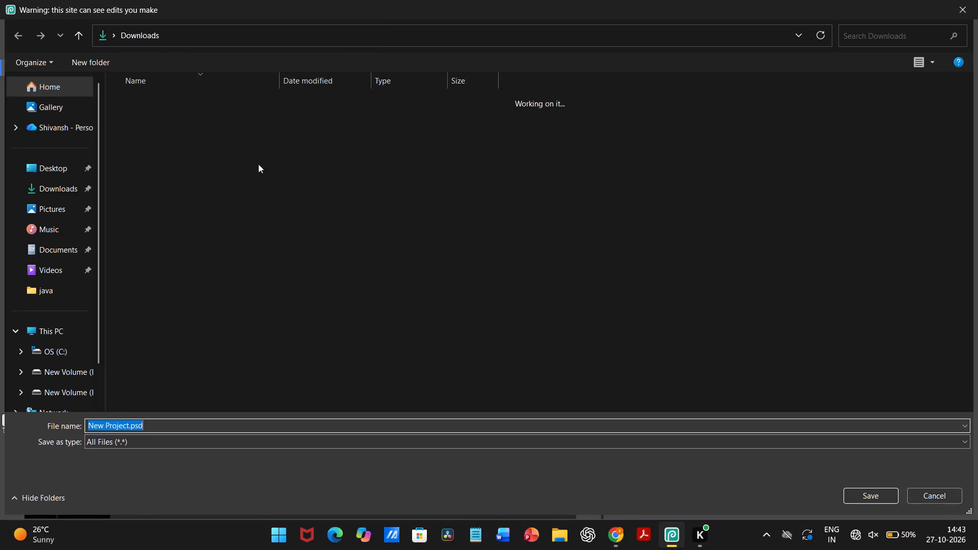
left_click(60, 194)
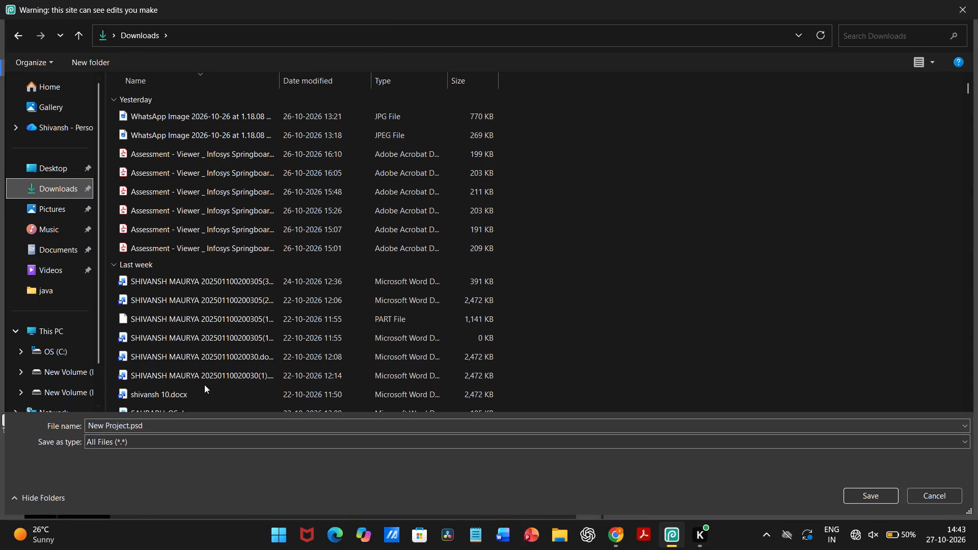
left_click(203, 425)
key("BackSpace")
type("BBHEJA")
key("space")
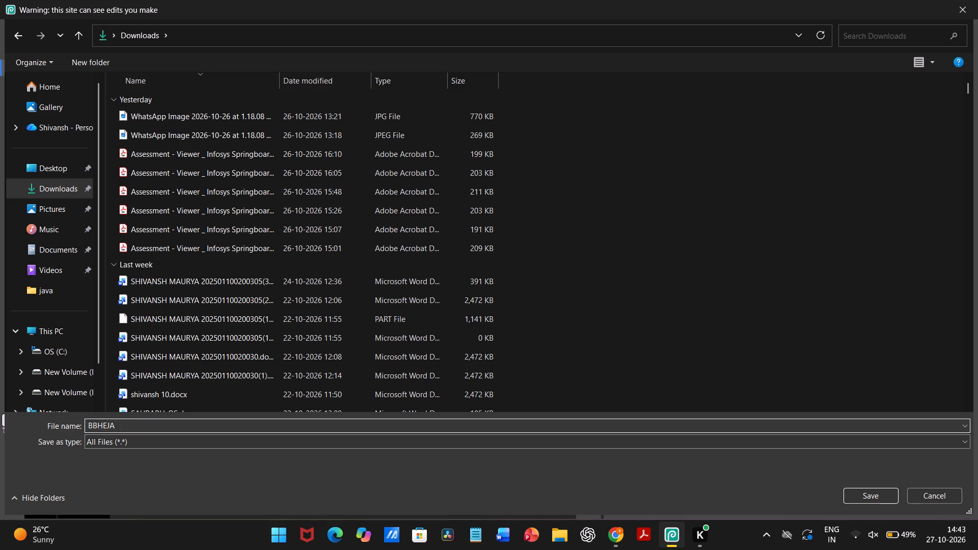
key("p")
key("BackSpace")
type("FRY")
left_click(203, 425)
key("space")
type("FRY")
key("Return")
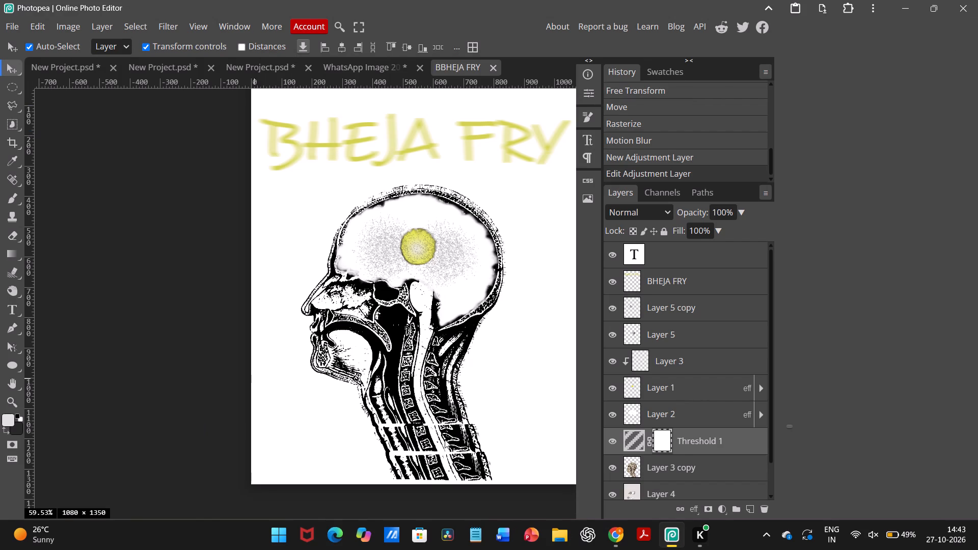
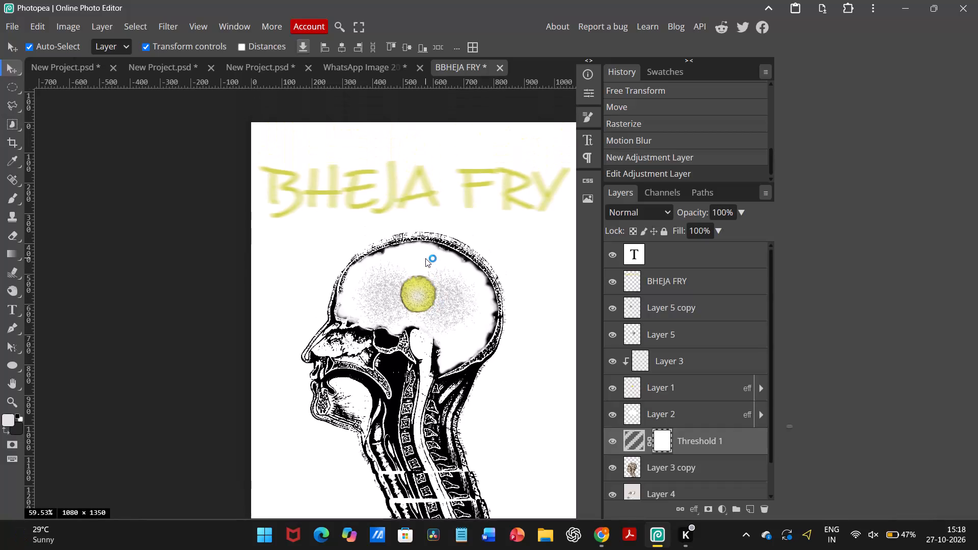
Examine the overall poster composition and look through its layer stack.
scroll(425, 258, "left", 1)
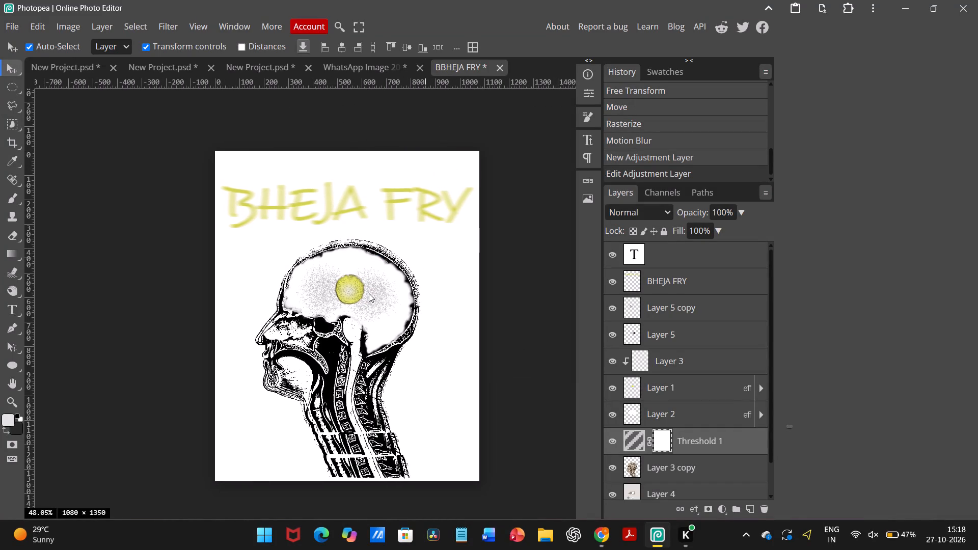
scroll(369, 293, "down", 1)
scroll(369, 293, "up", 1)
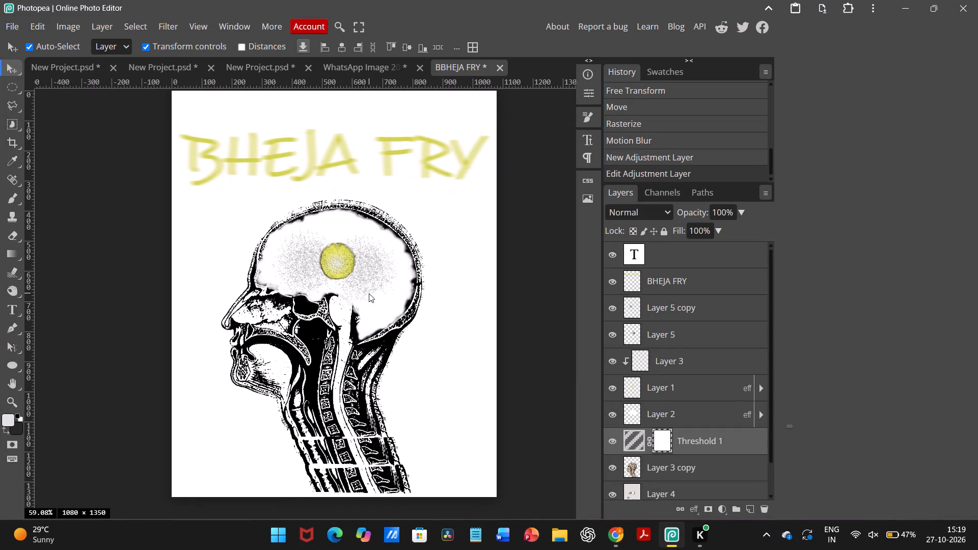
scroll(369, 293, "up", 1)
scroll(683, 466, "down", 1)
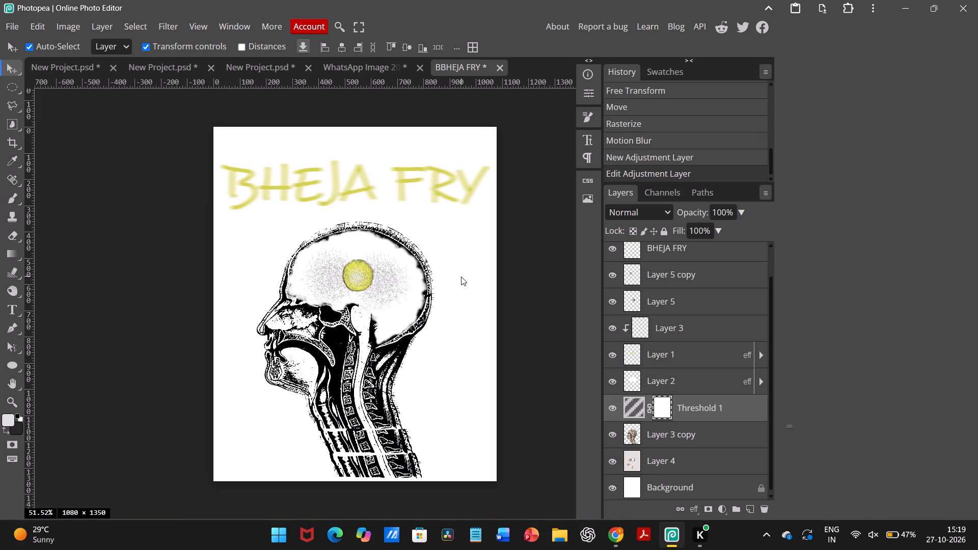
scroll(461, 277, "down", 1)
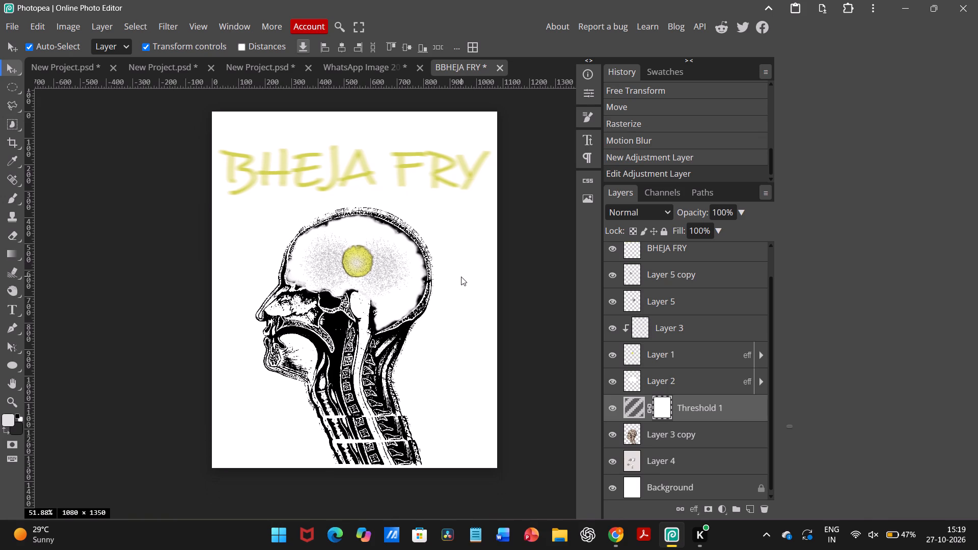
scroll(376, 382, "up", 1)
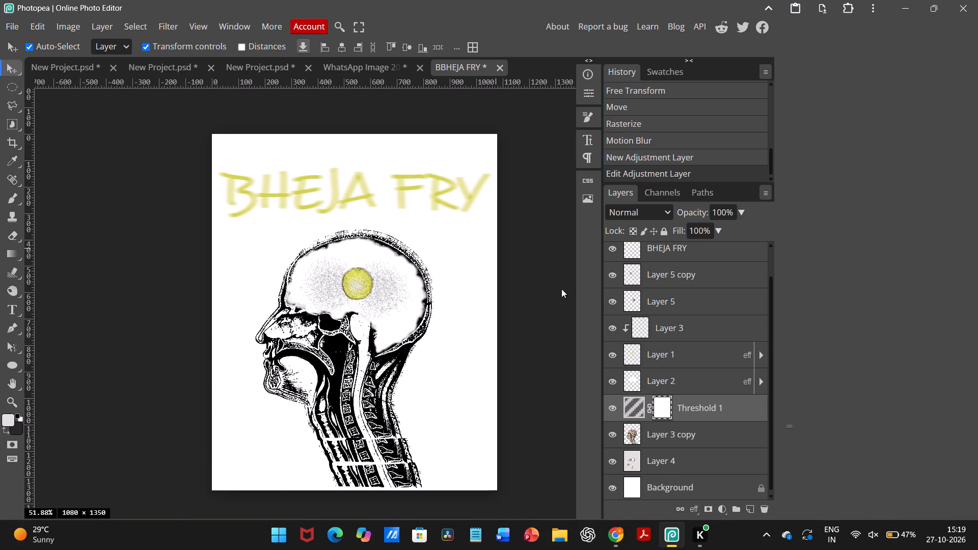
scroll(651, 406, "up", 1)
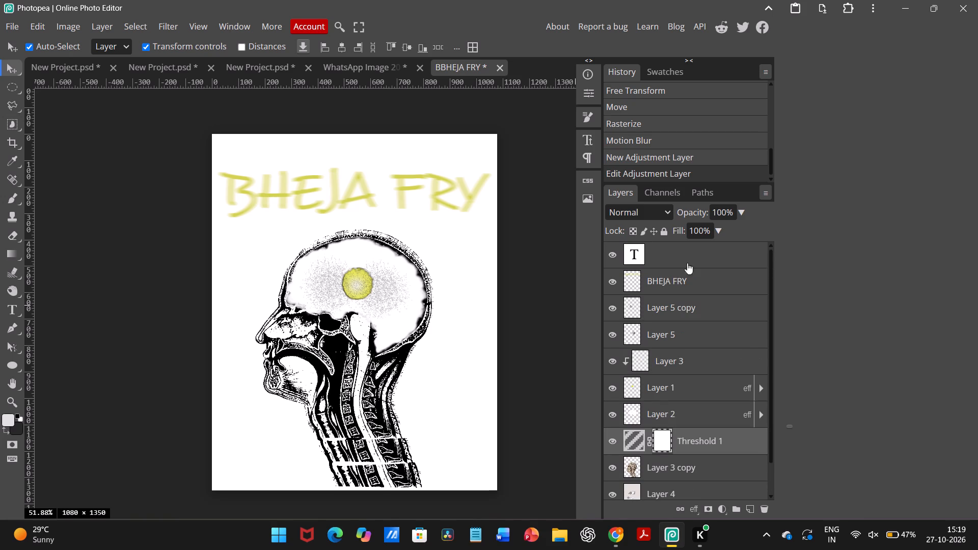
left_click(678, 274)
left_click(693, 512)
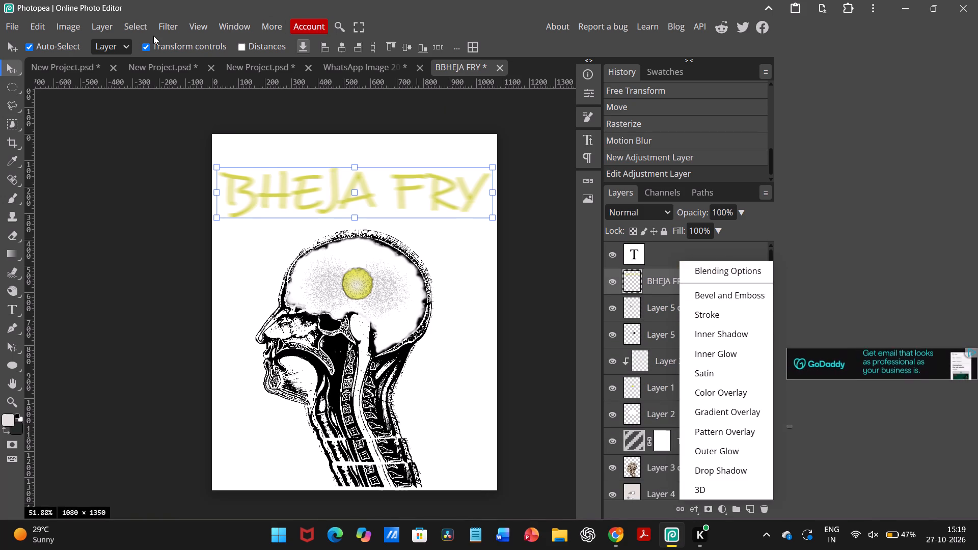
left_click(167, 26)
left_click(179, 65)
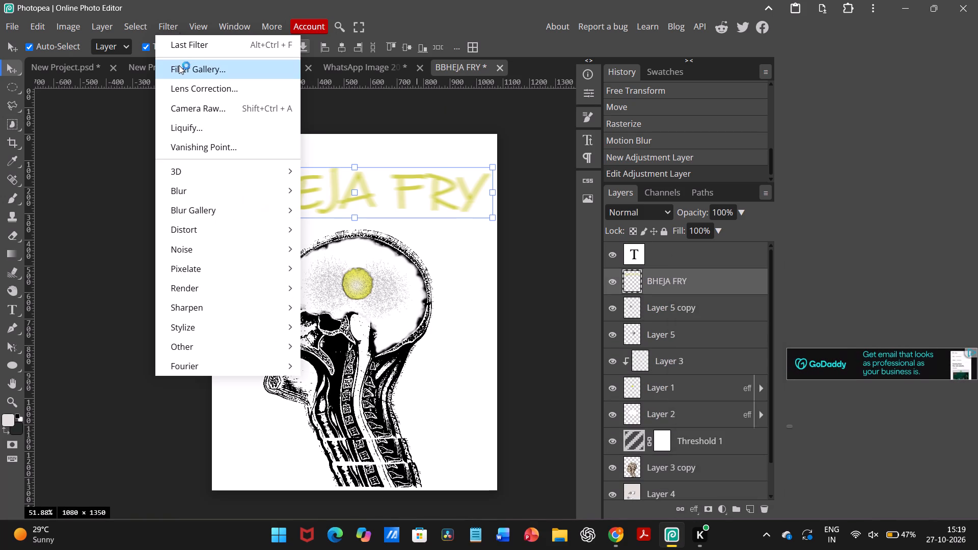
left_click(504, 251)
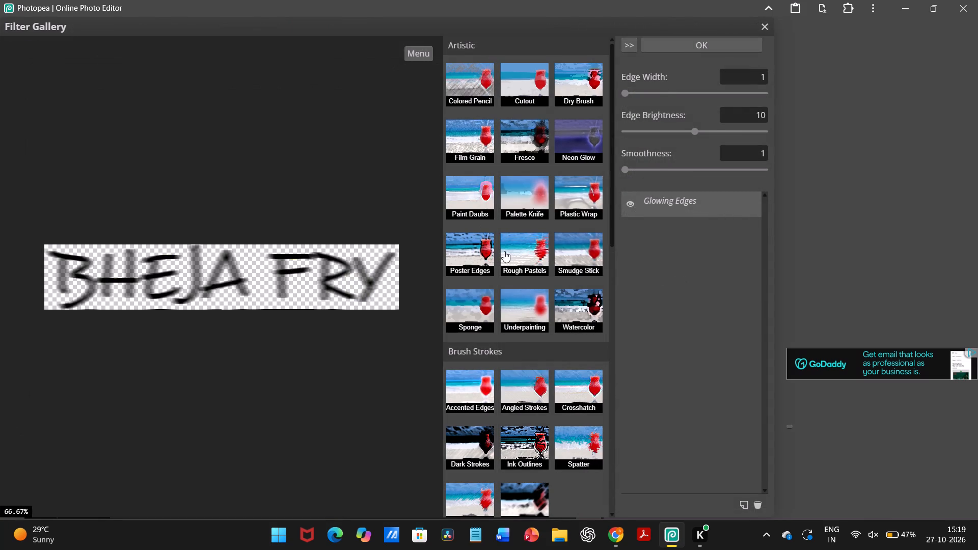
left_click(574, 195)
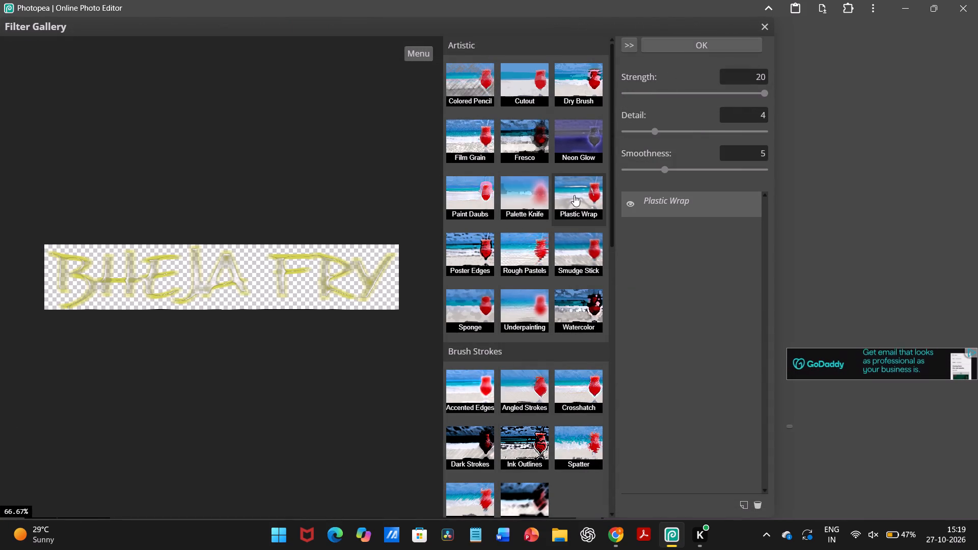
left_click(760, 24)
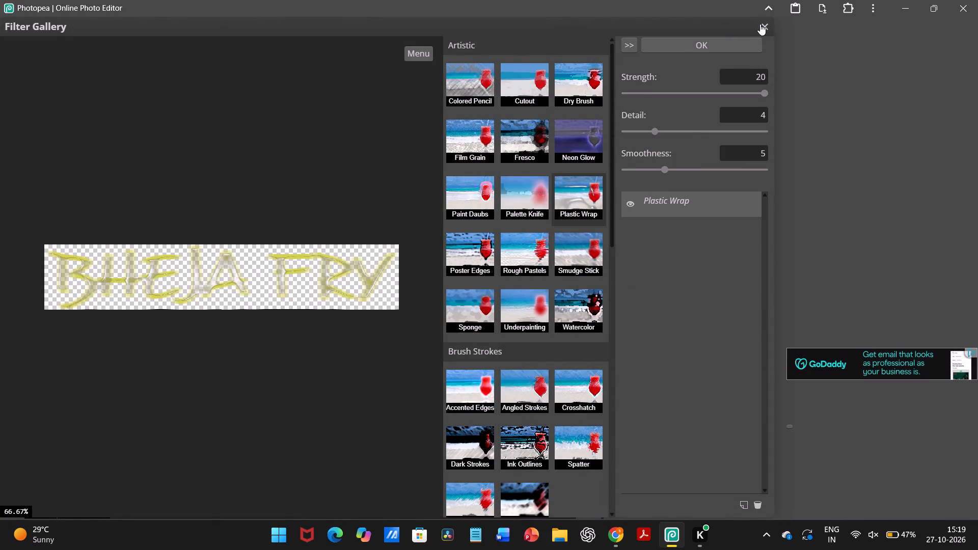
Undo the Threshold adjustment layer together with its edit, and the Motion Blur on the BHEJA FRY title.
key("ctrl+z")
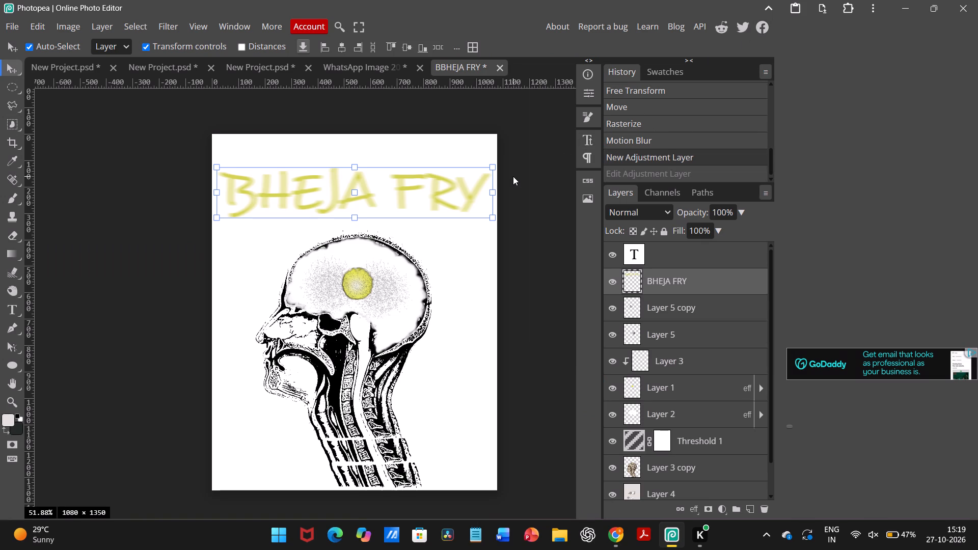
key("ctrl+z")
key("ctrl+z")
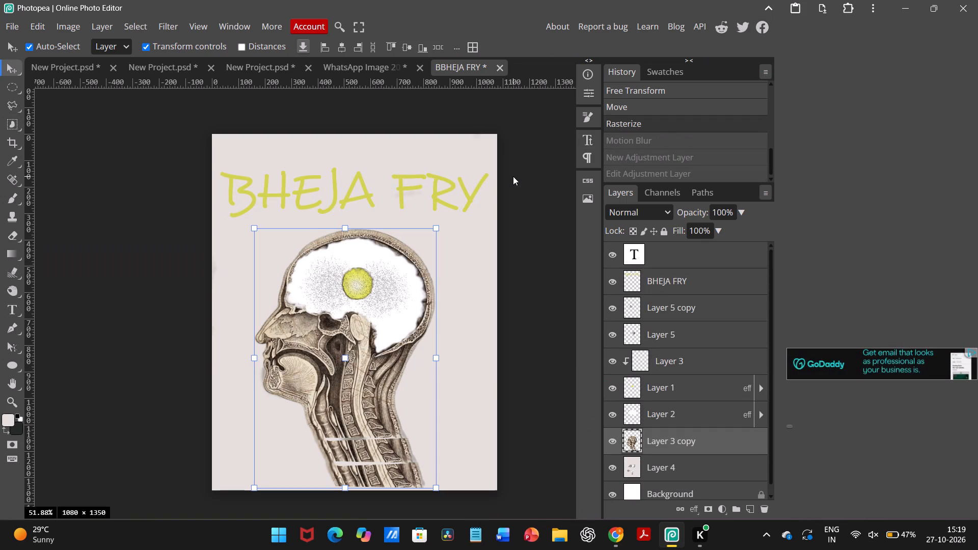
Add a Posterize adjustment layer directly above Layer 3 copy and set its levels to 3.
left_click(727, 512)
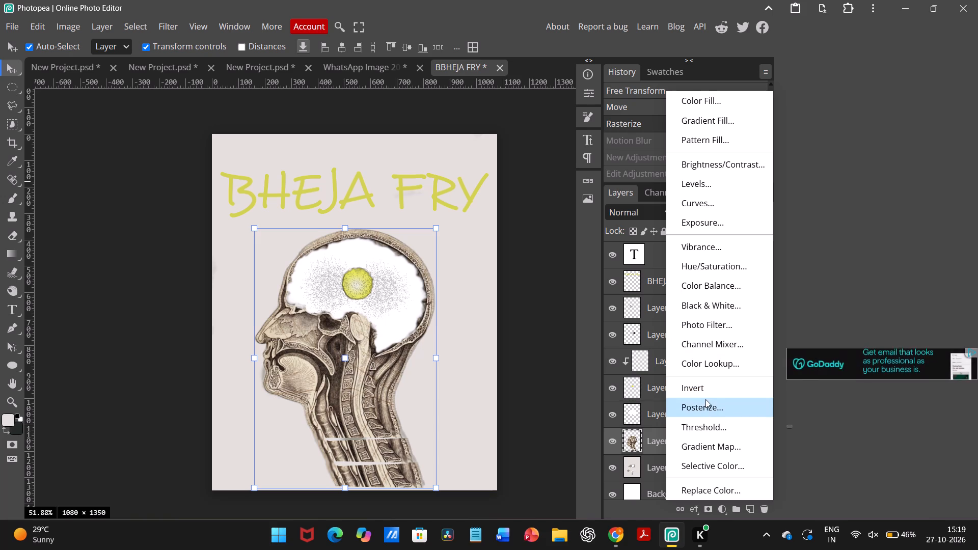
left_click(704, 415)
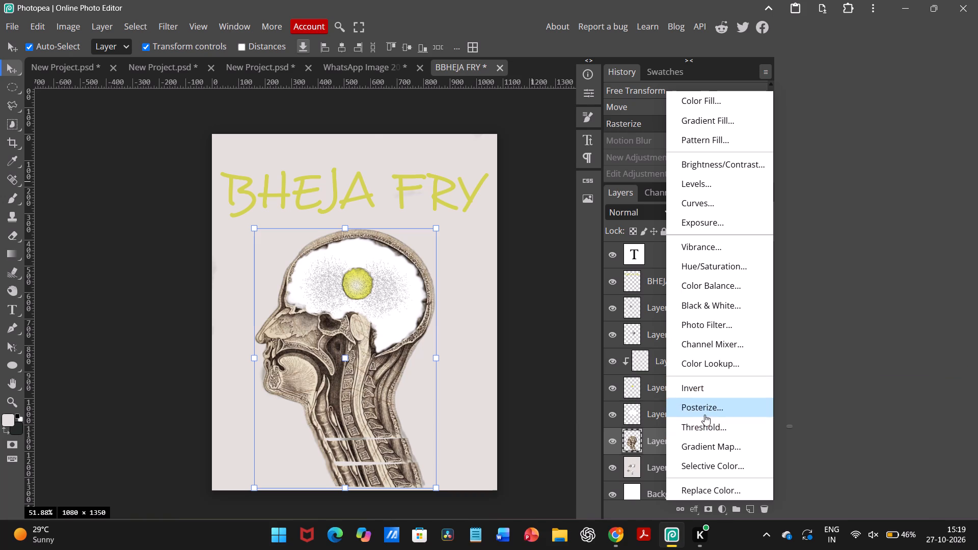
scroll(317, 390, "left", 1)
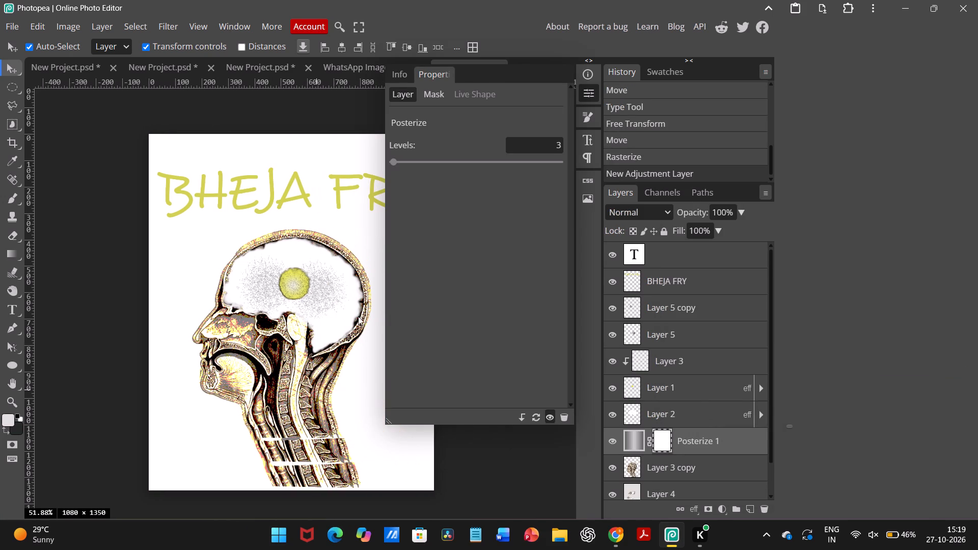
left_click_drag(409, 161, 407, 162)
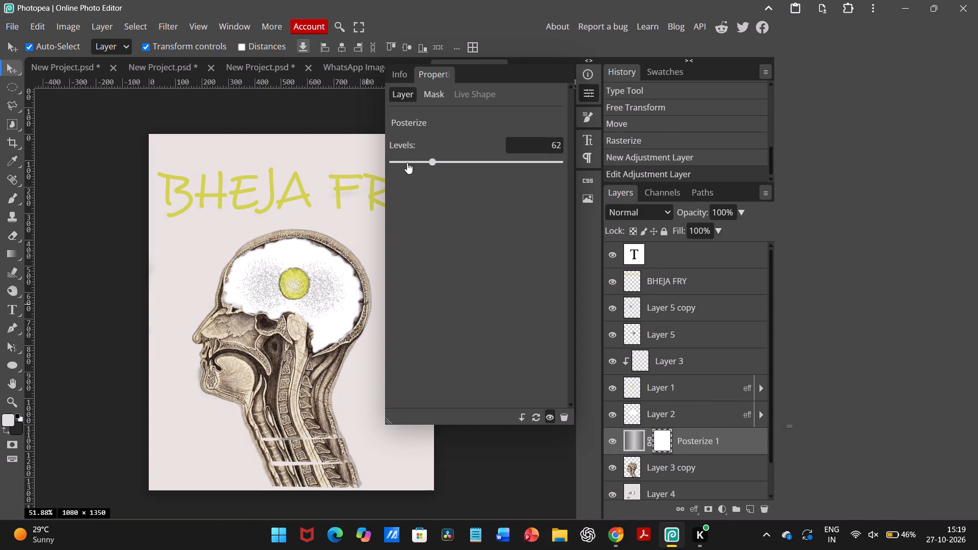
left_click_drag(407, 162, 395, 164)
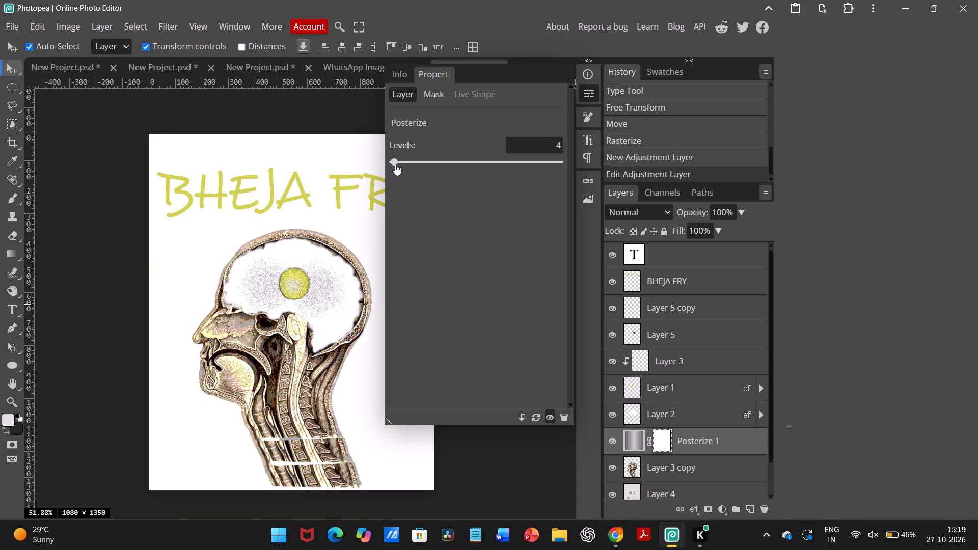
left_click_drag(395, 164, 397, 165)
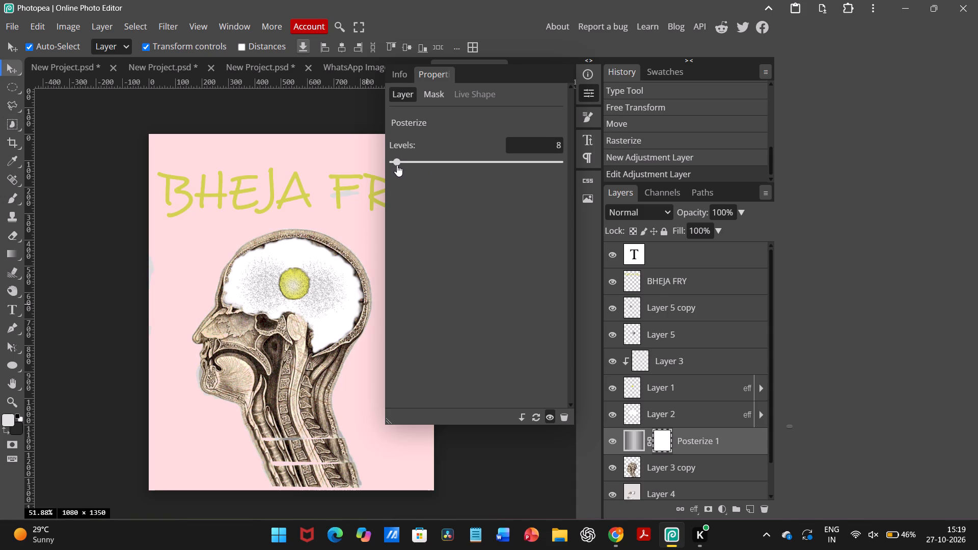
left_click_drag(397, 165, 395, 165)
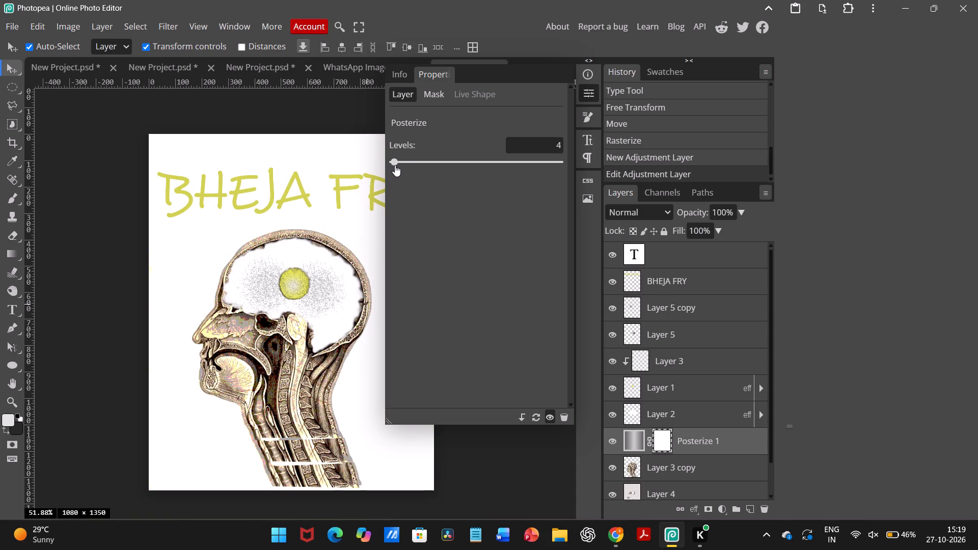
left_click_drag(395, 165, 394, 165)
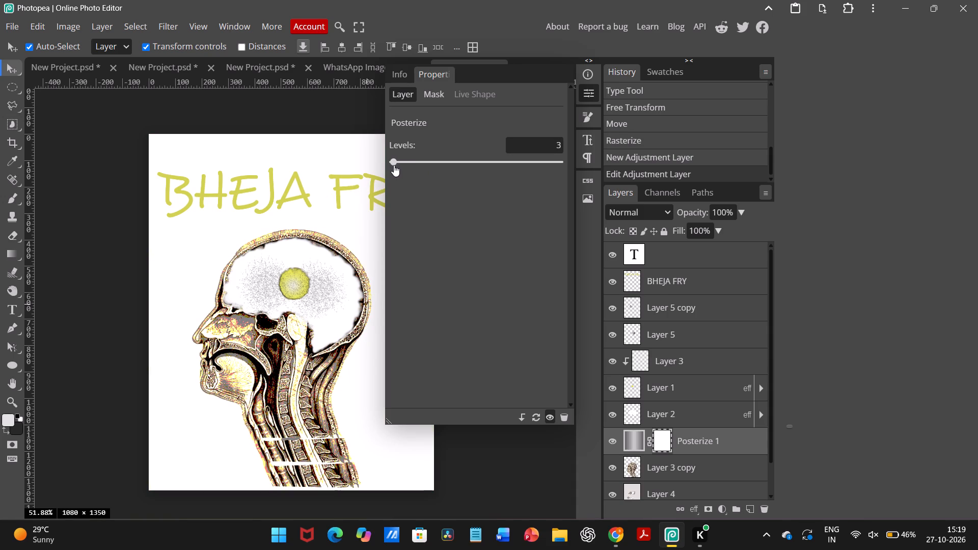
left_click(74, 274)
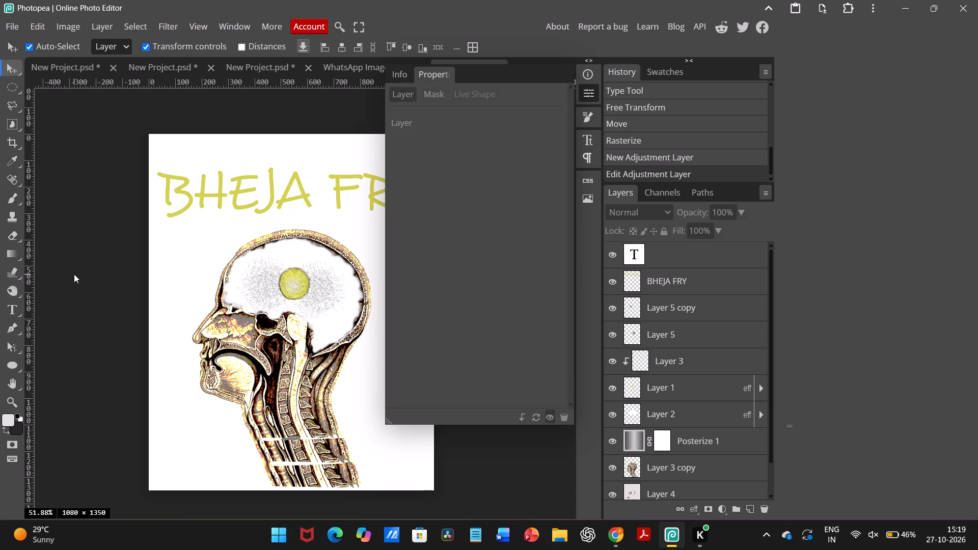
left_click(588, 59)
left_click(506, 66)
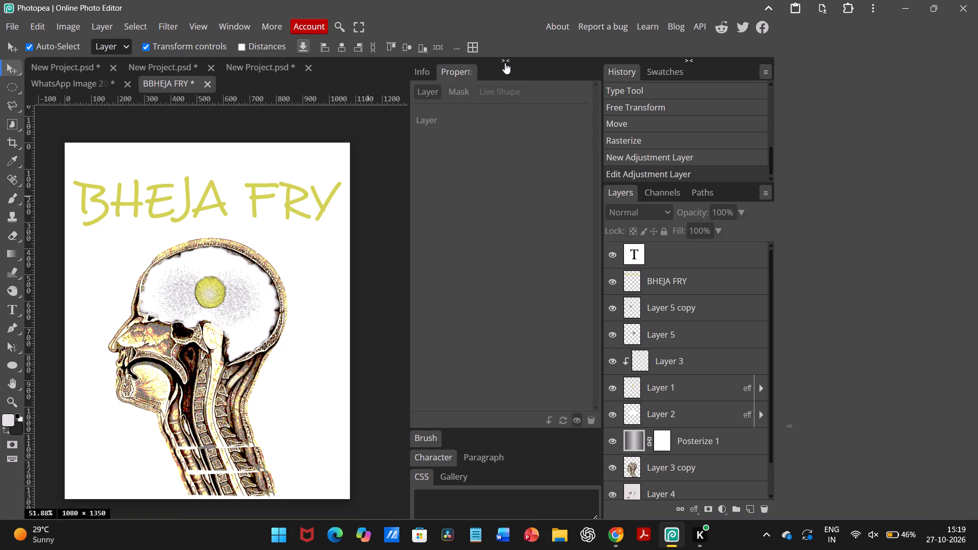
left_click(505, 64)
left_click(505, 63)
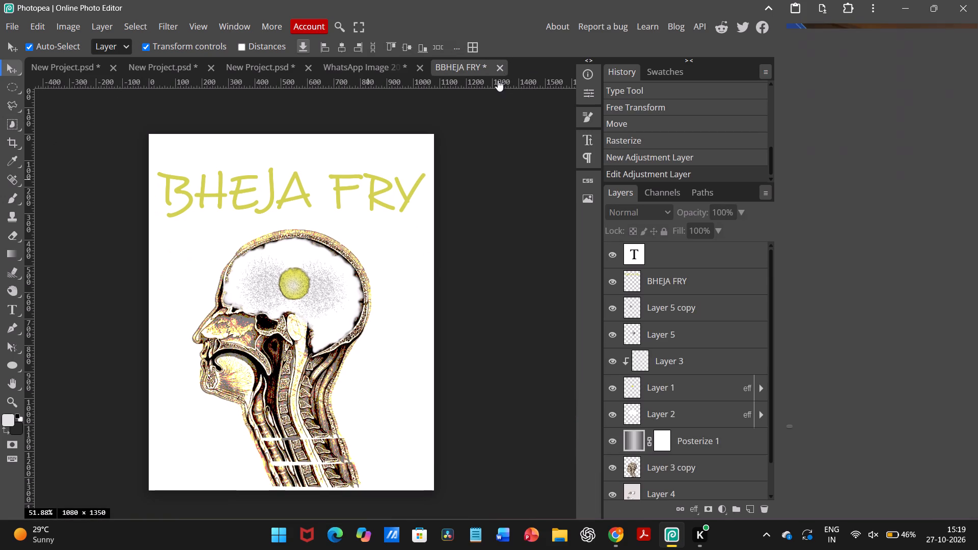
Outline the front neck tissue just above the upper white gap with the Polygonal Lasso and copy it from Layer 3 copy to a new layer.
scroll(359, 325, "down", 1)
scroll(293, 351, "down", 1)
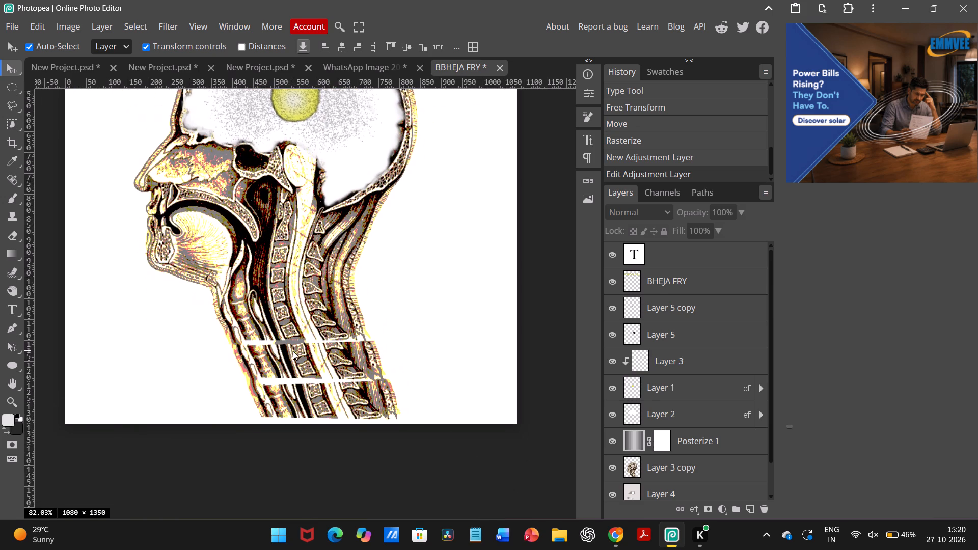
scroll(293, 351, "down", 1)
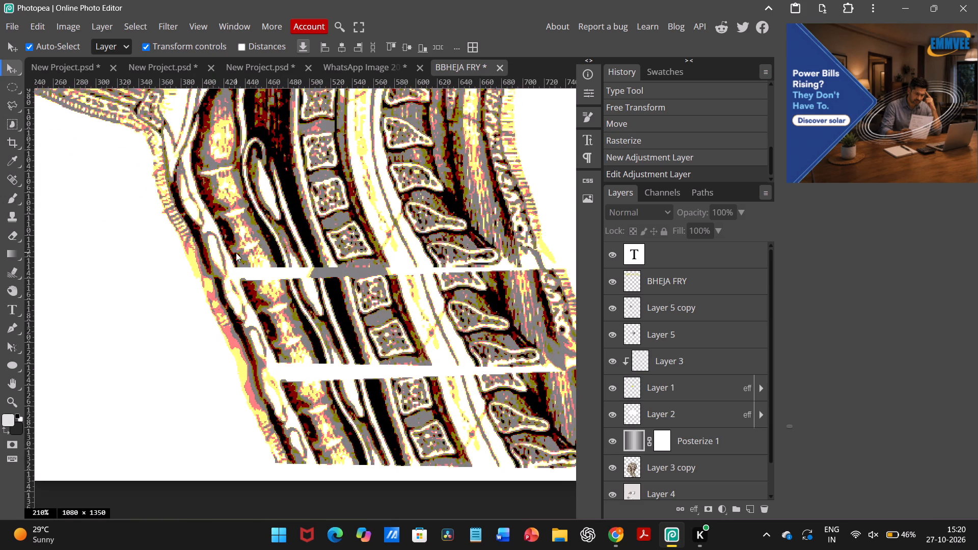
left_click(12, 103)
left_click(225, 247)
left_click(232, 267)
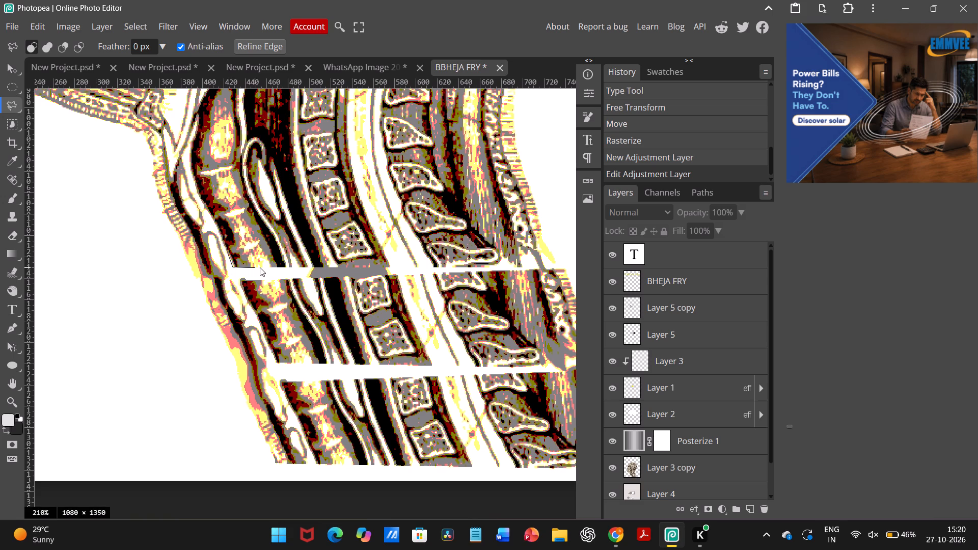
left_click(278, 266)
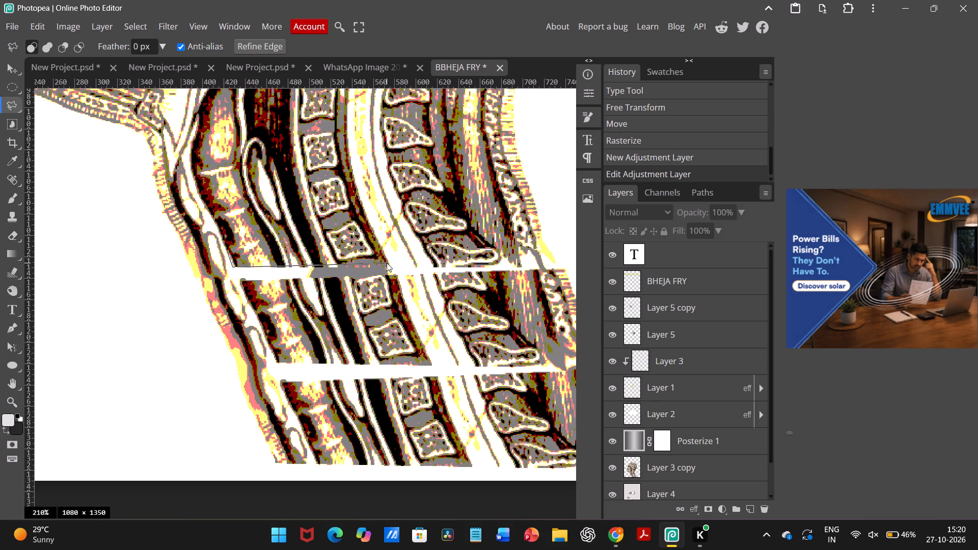
left_click(338, 266)
left_click(322, 233)
left_click(222, 238)
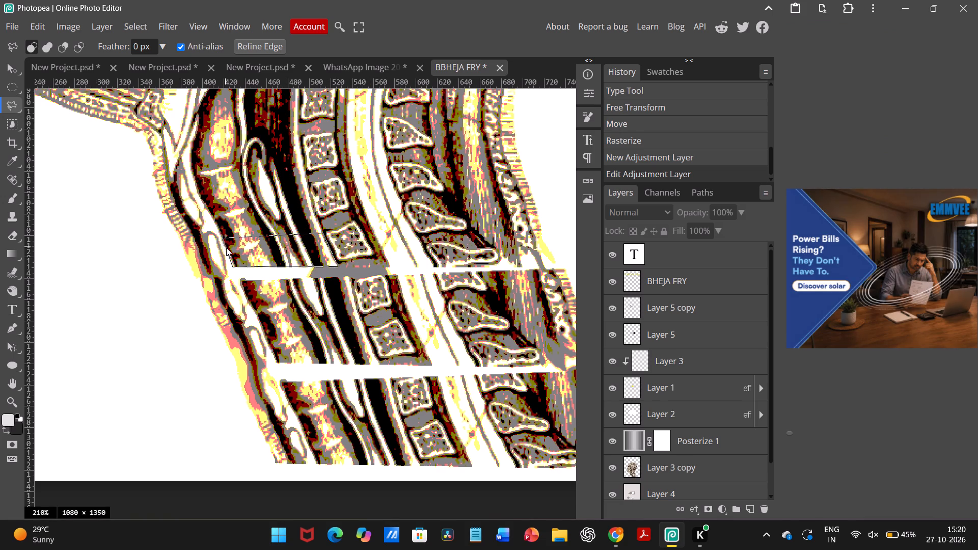
left_click(226, 250)
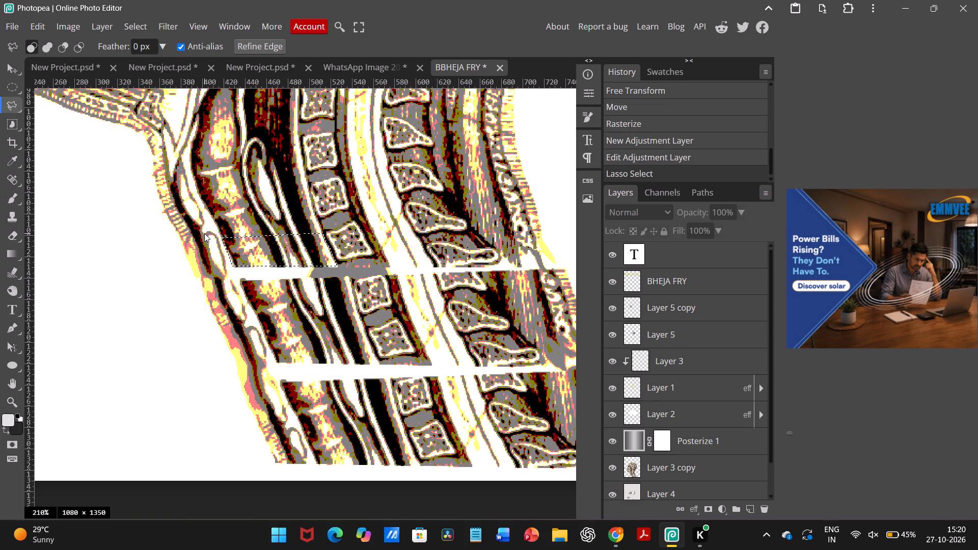
key("ctrl+j")
scroll(648, 395, "down", 2)
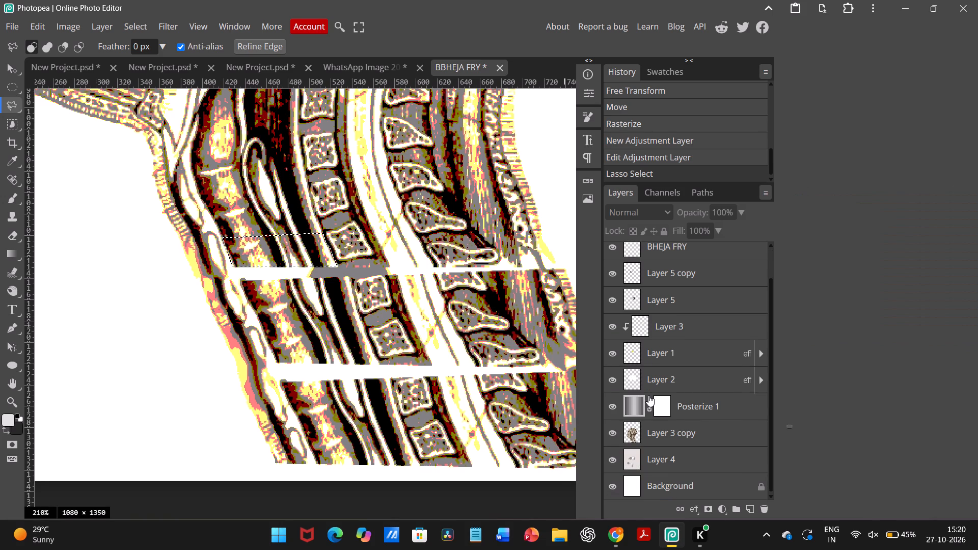
scroll(648, 395, "up", 1)
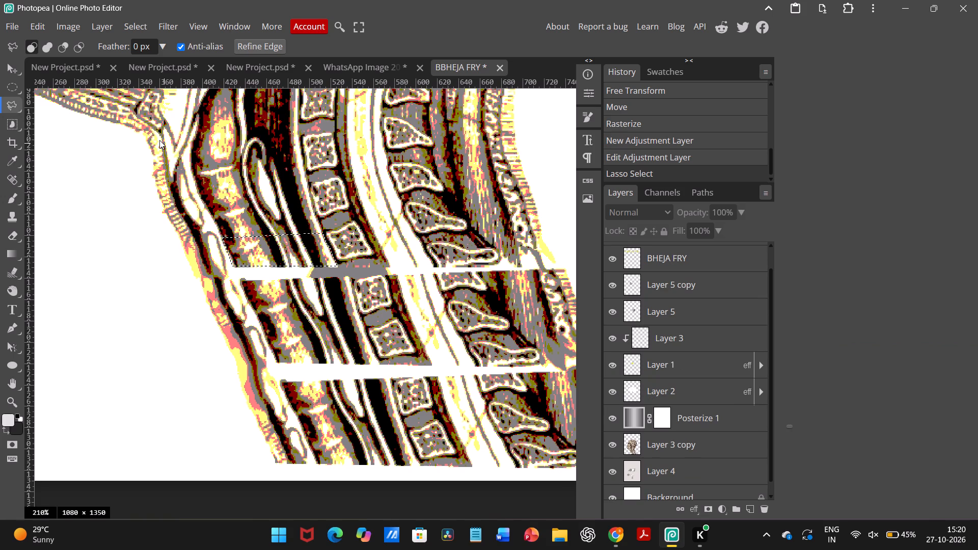
key("ctrl+j")
left_click(639, 449)
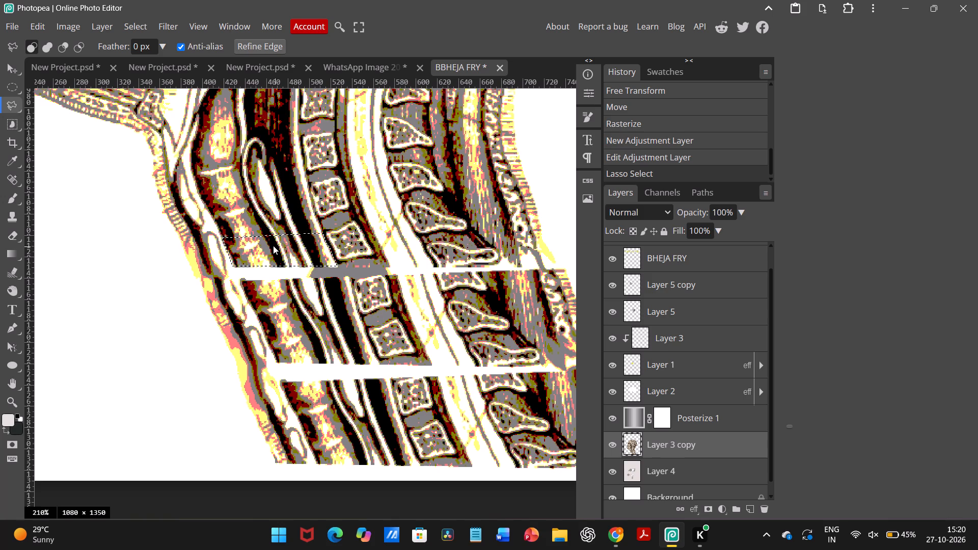
key("ctrl+j")
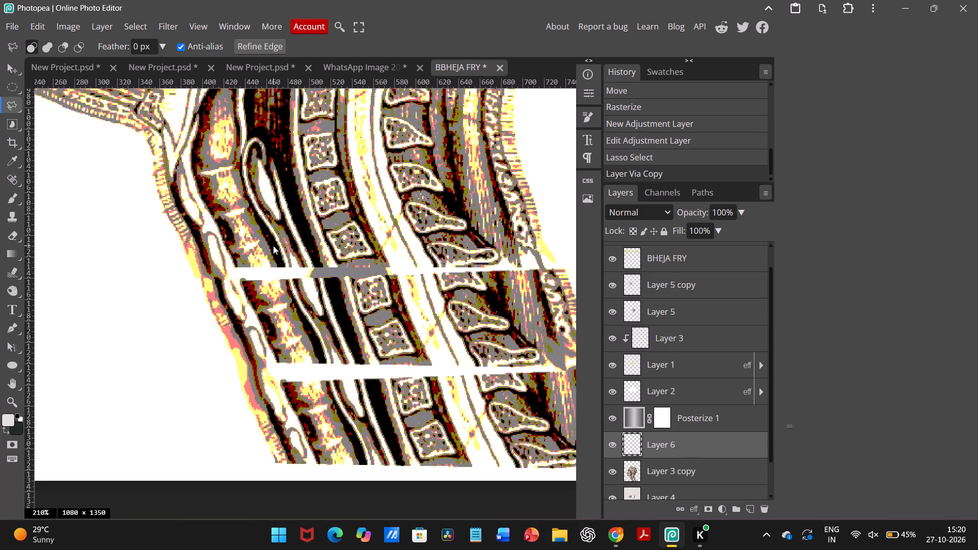
Move the copied tissue patch slightly down so it covers the front part of the neck's upper white gap.
left_click(0, 67)
left_click(5, 66)
left_click_drag(298, 254, 299, 261)
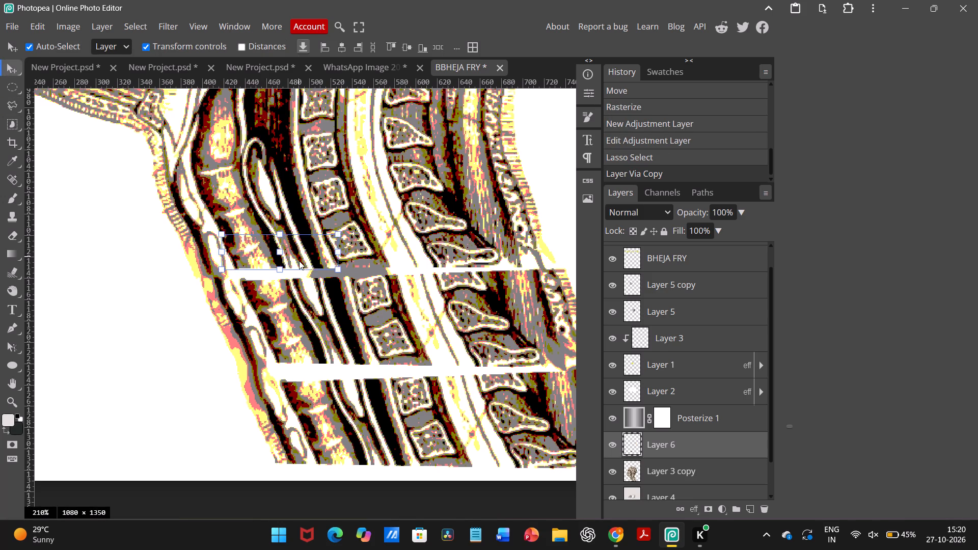
left_click_drag(299, 261, 307, 272)
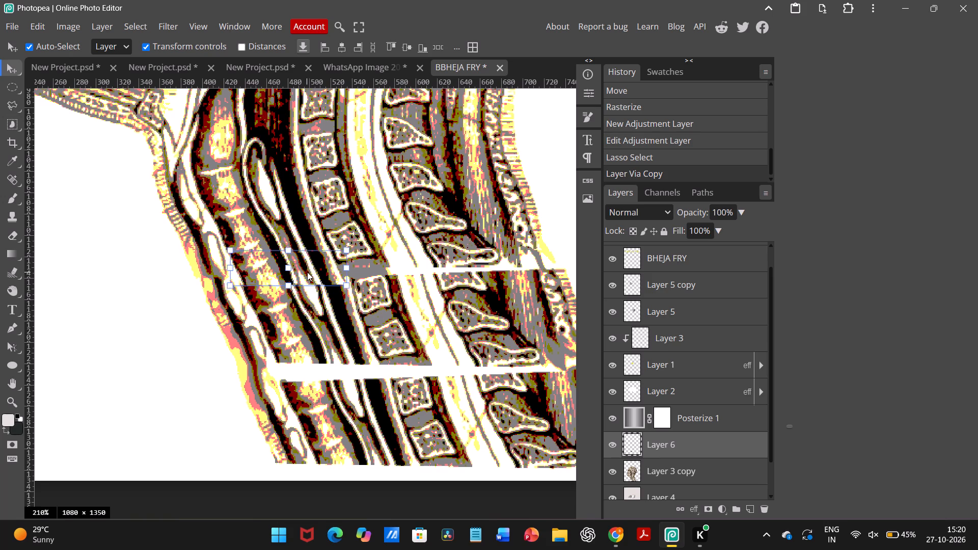
left_click_drag(307, 272, 307, 271)
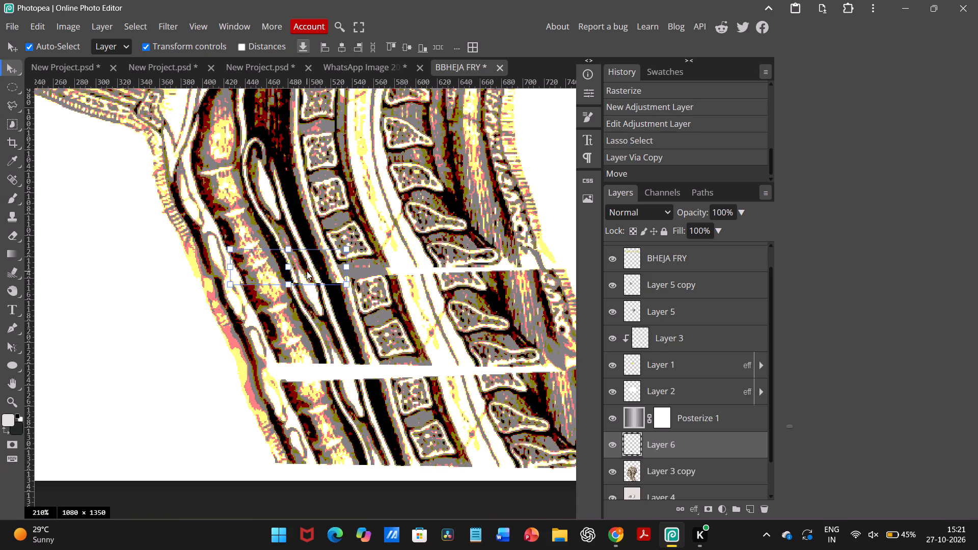
left_click(418, 265)
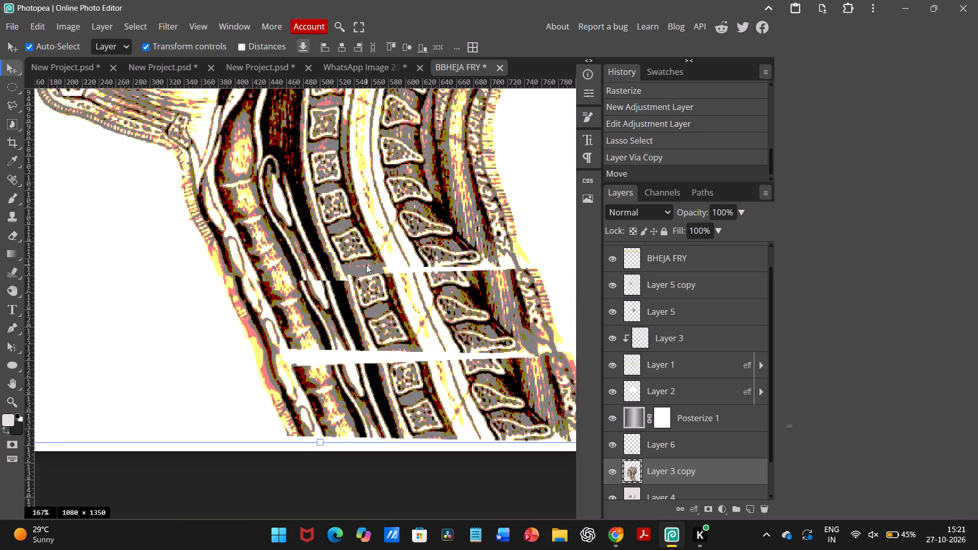
Soften the upper edge of the Layer 6 patch with the Eraser, undoing the strokes that cut into the covered gap.
left_click(313, 263)
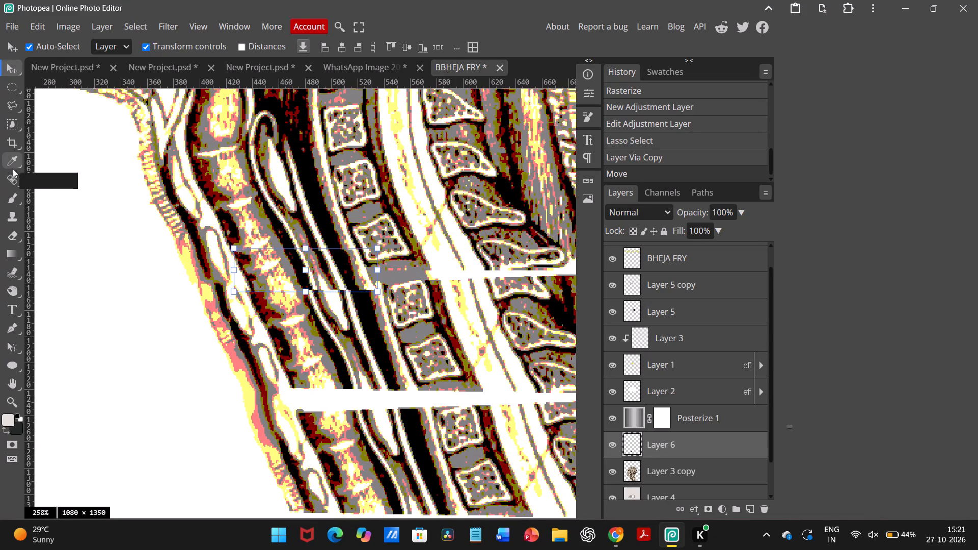
left_click(14, 232)
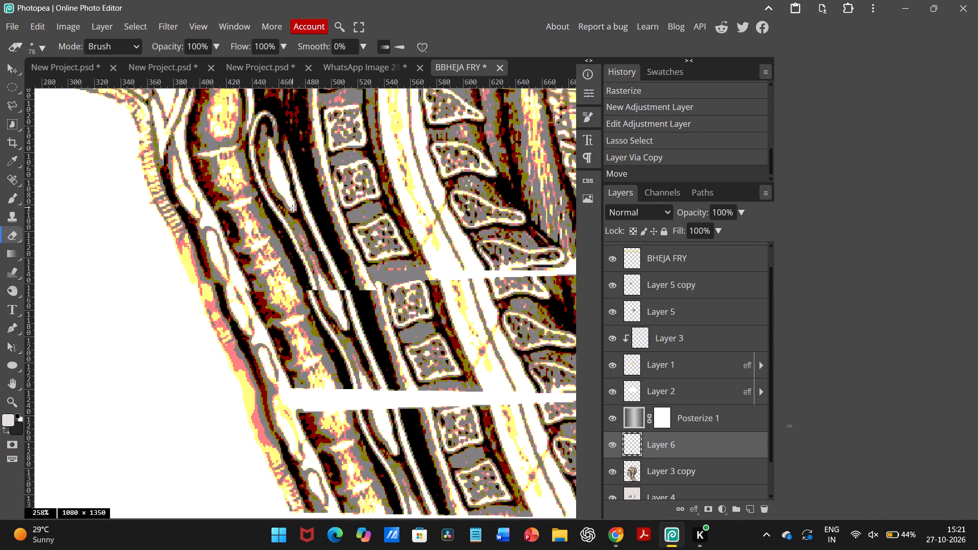
left_click(242, 255)
left_click_drag(262, 248, 273, 250)
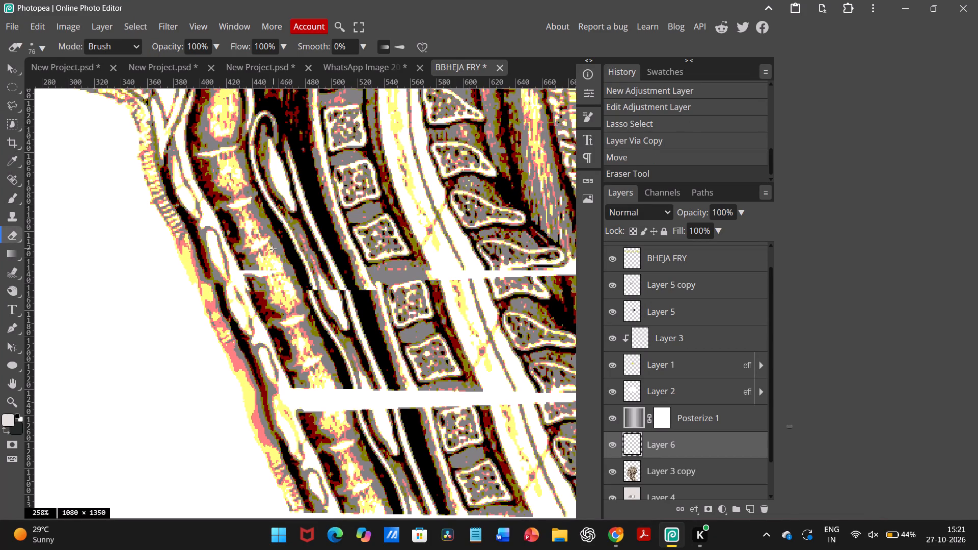
left_click_drag(273, 250, 277, 250)
key("ctrl+z")
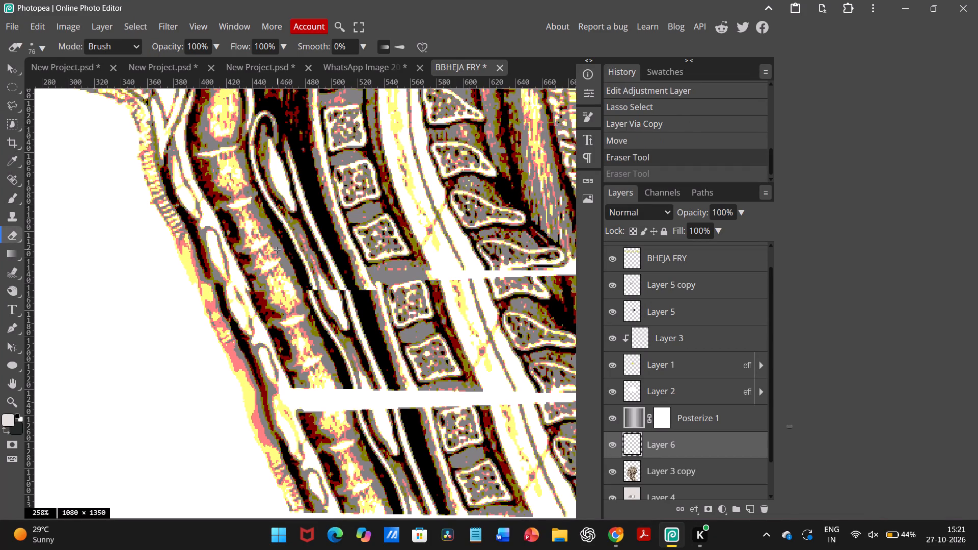
left_click(293, 238)
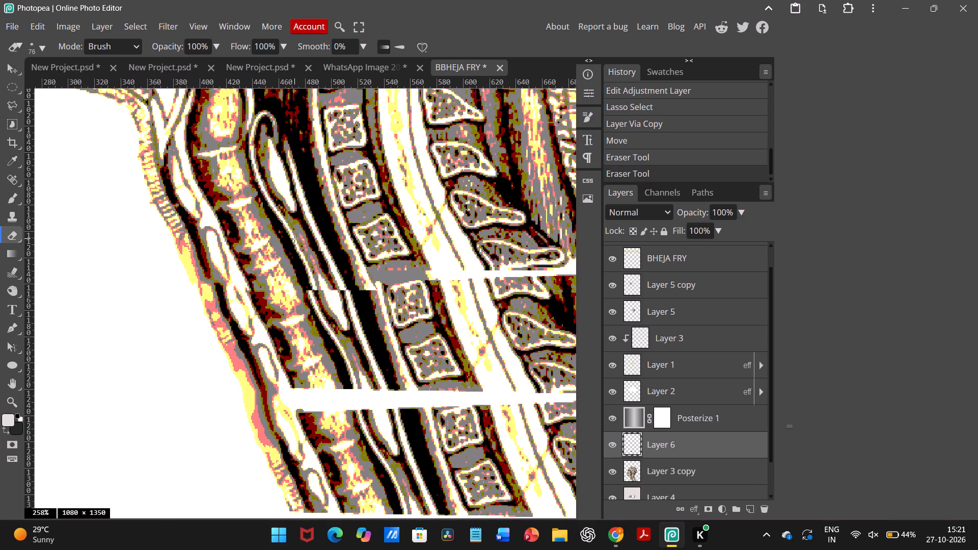
left_click(302, 242)
left_click(307, 248)
left_click(310, 254)
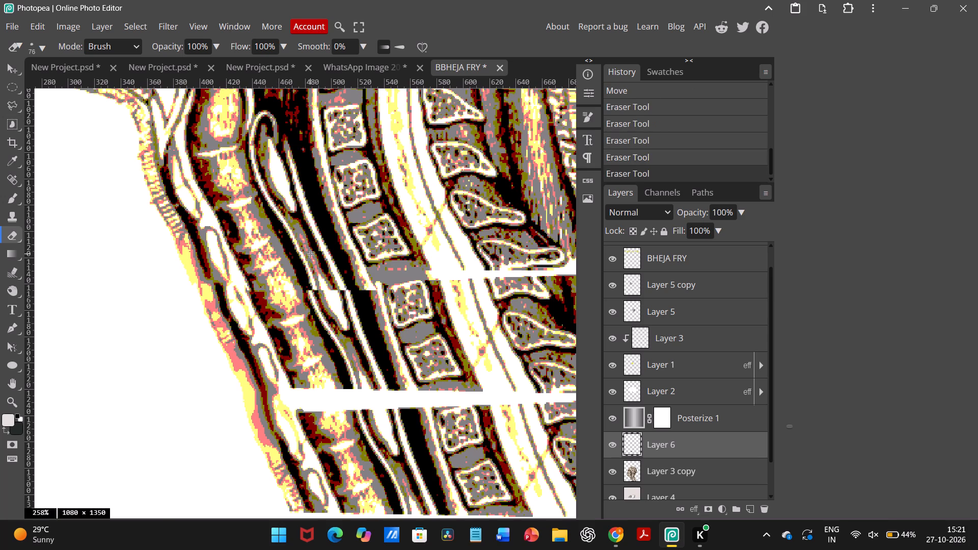
left_click(310, 253)
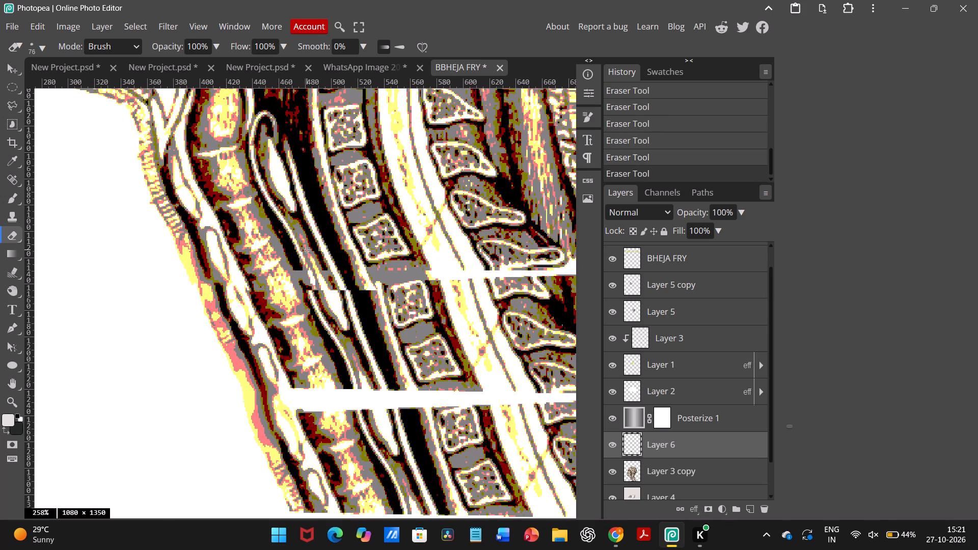
key("ctrl+z")
left_click_drag(281, 221, 334, 224)
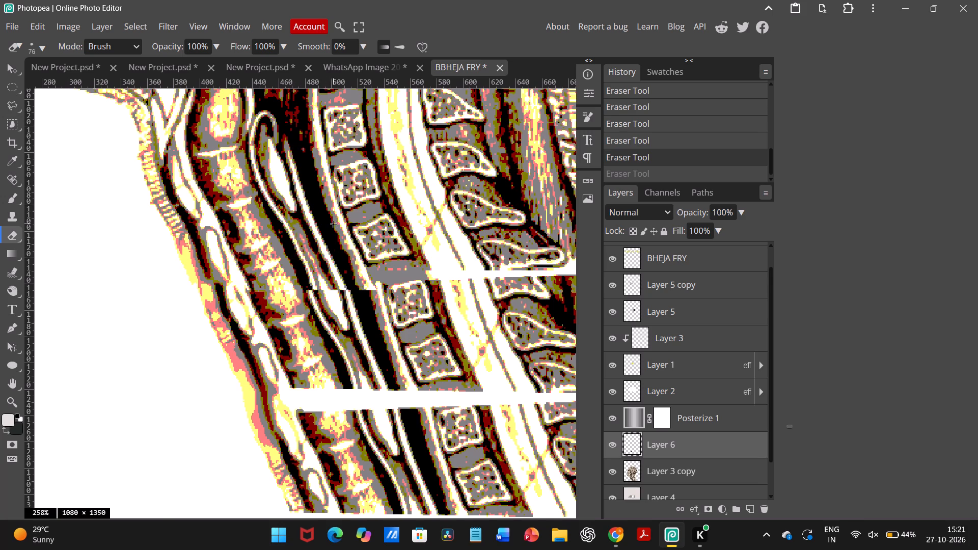
left_click_drag(334, 224, 353, 221)
Erase along the lower edge of the Layer 6 patch to blend it into the neck tissue below the gap.
scroll(321, 220, "down", 1)
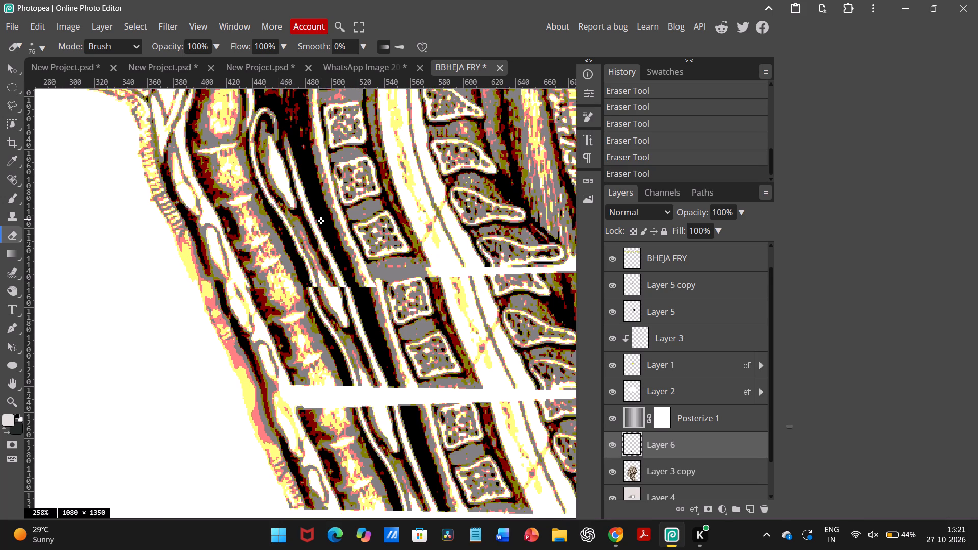
scroll(321, 220, "down", 1)
left_click_drag(268, 321, 260, 306)
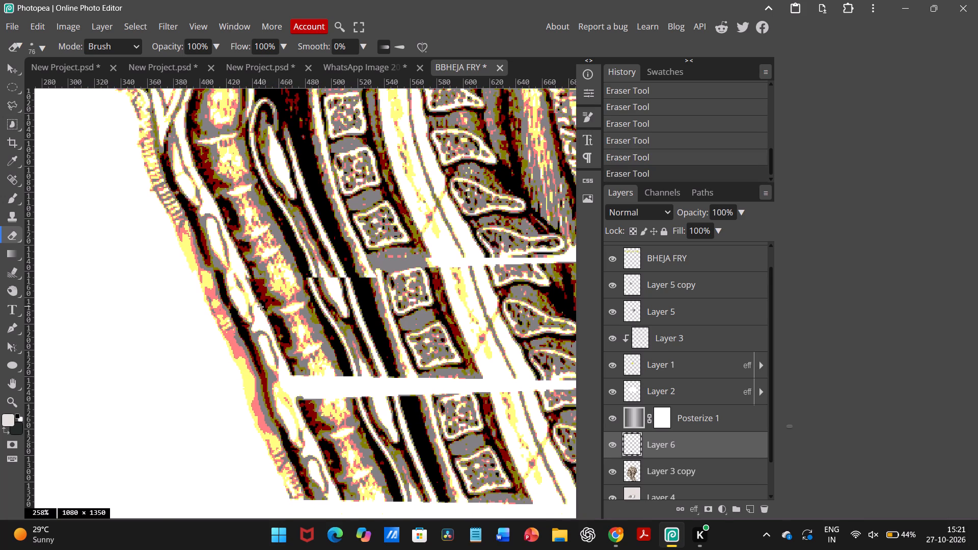
left_click_drag(260, 306, 317, 298)
left_click_drag(317, 298, 352, 306)
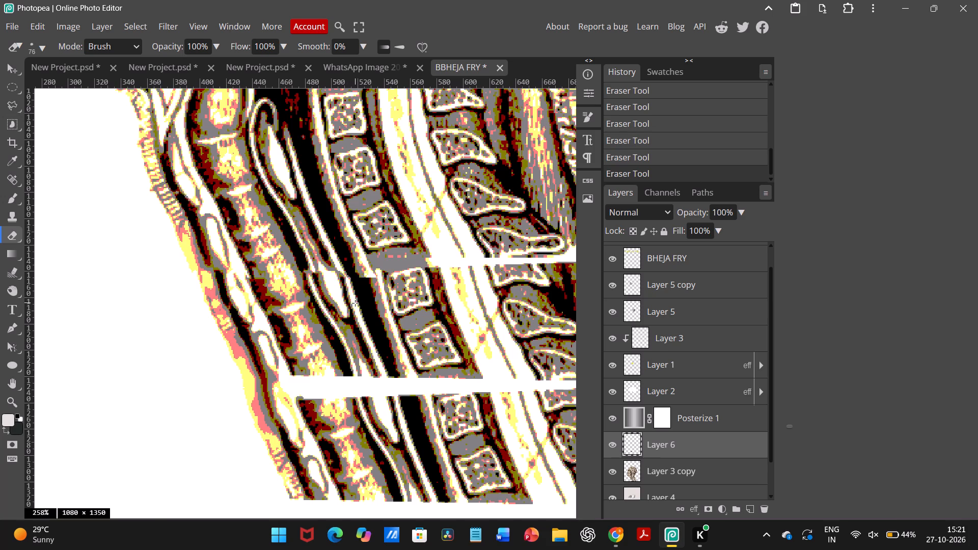
left_click_drag(363, 298, 371, 294)
left_click_drag(371, 294, 376, 294)
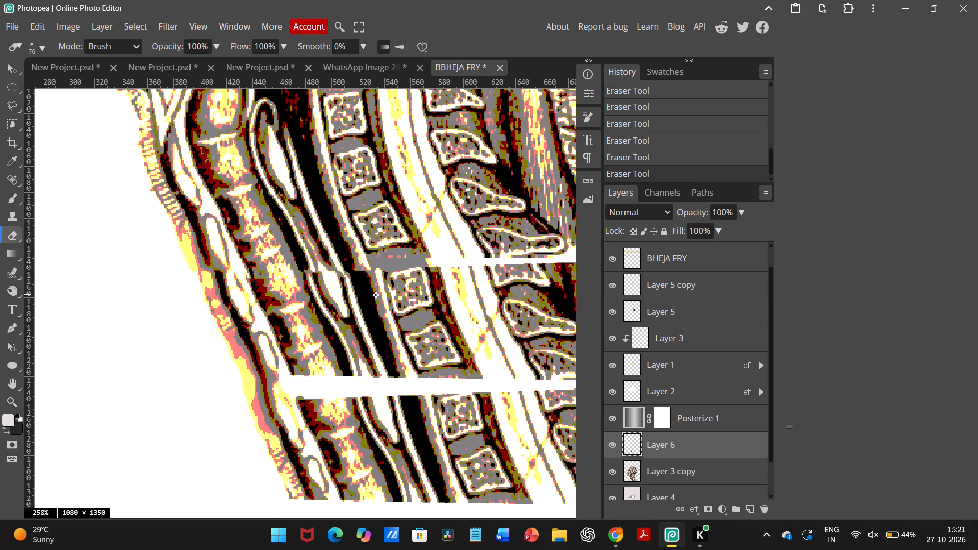
scroll(376, 294, "up", 1)
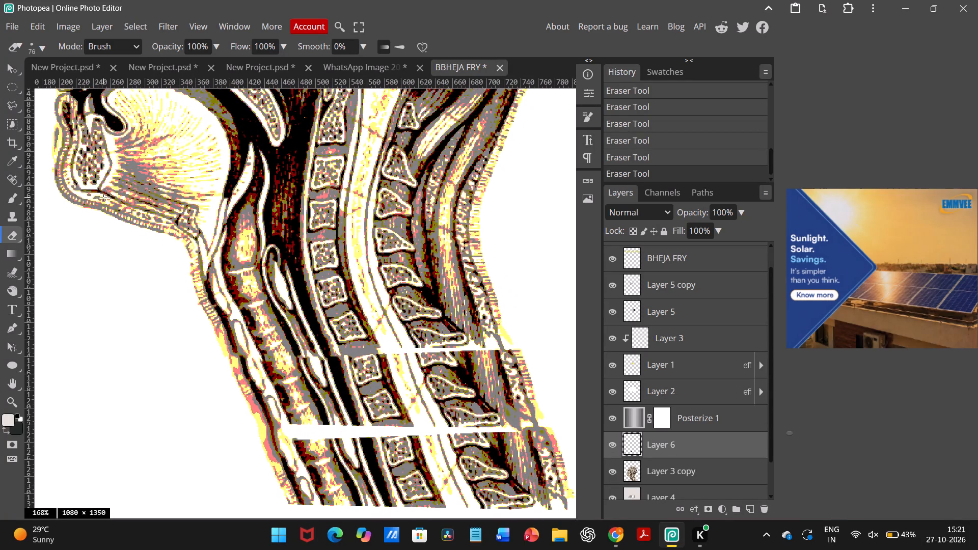
Outline the rear neck tissue just above the upper white gap with the Polygonal Lasso and copy it from Layer 3 copy to a new layer.
left_click(11, 106)
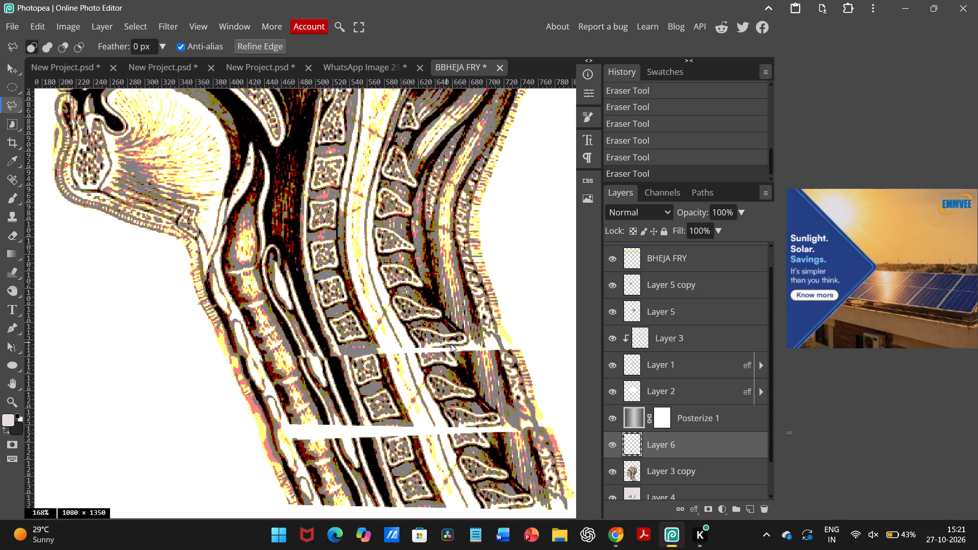
left_click(698, 469)
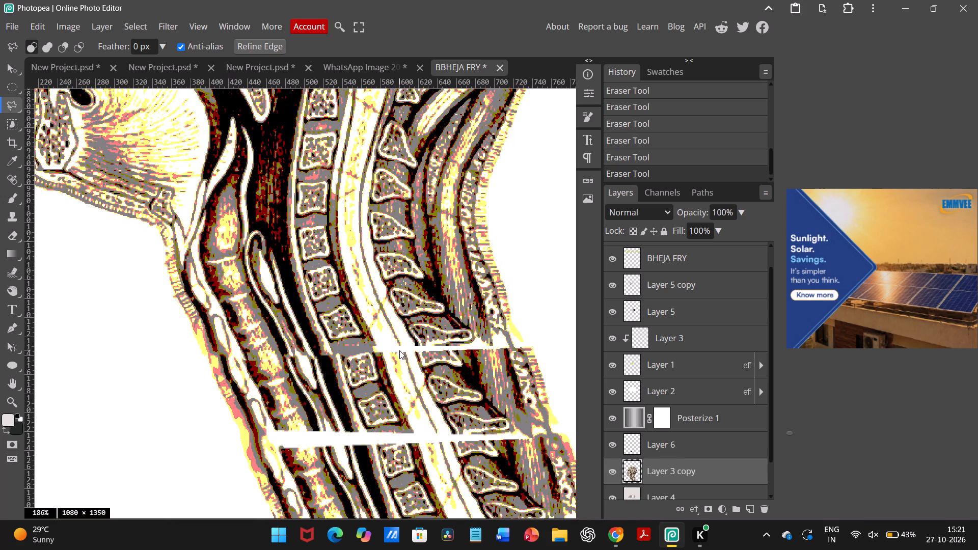
left_click(358, 319)
left_click(372, 343)
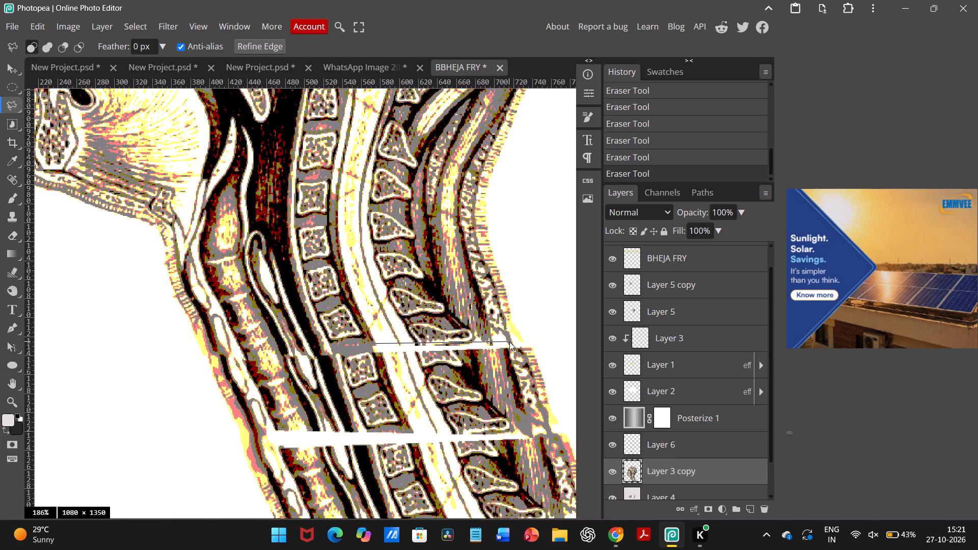
left_click(517, 341)
left_click(509, 310)
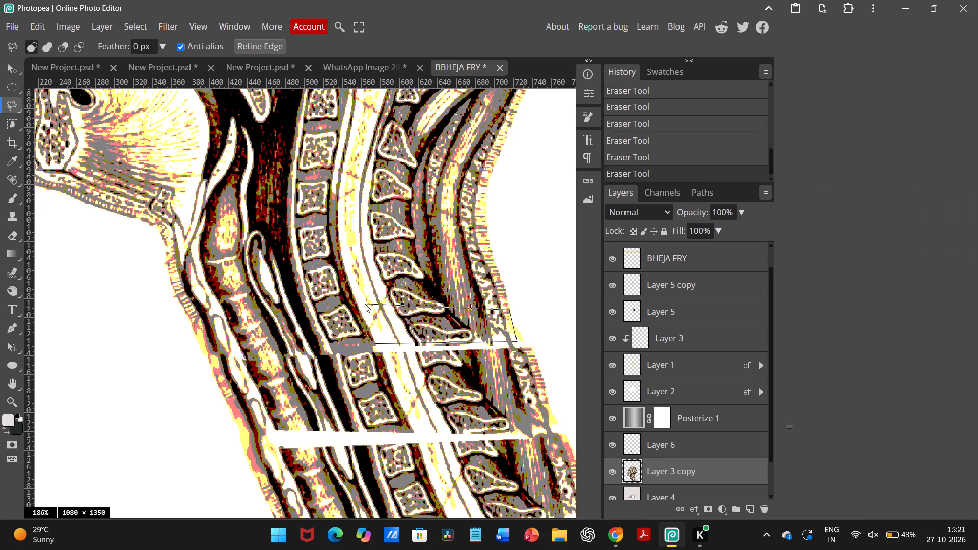
left_click(355, 315)
left_click(358, 320)
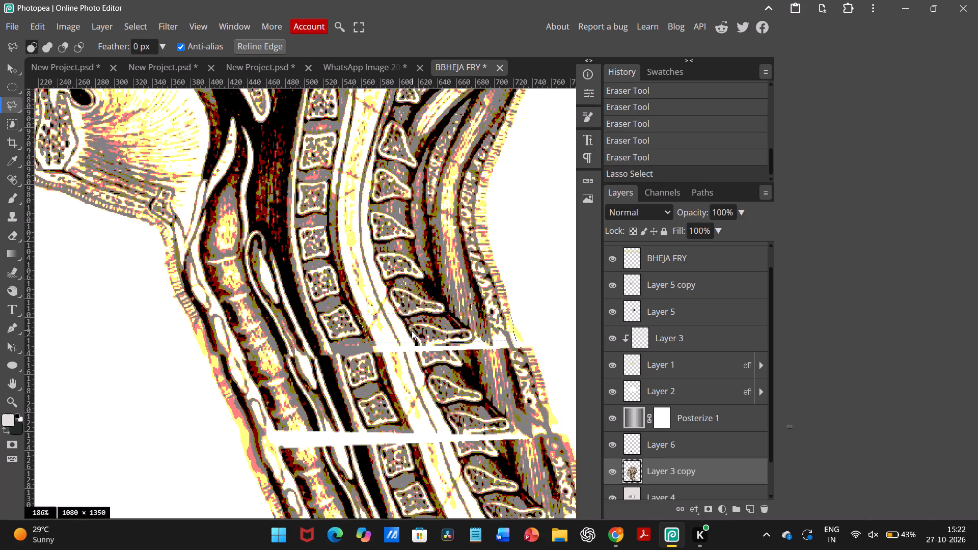
key("ctrl+j")
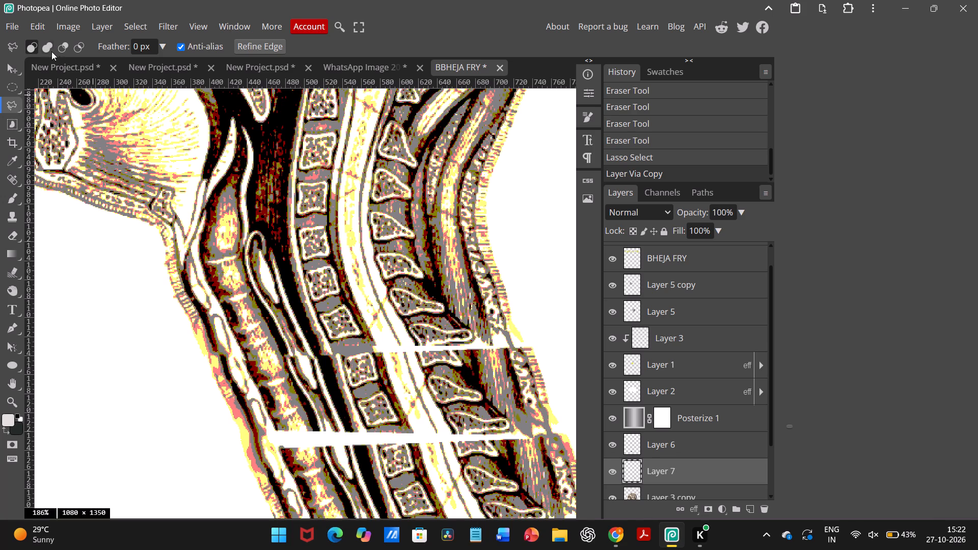
Move the copied rear tissue patch slightly down so it covers the remaining spine-side part of the upper white gap.
left_click(17, 69)
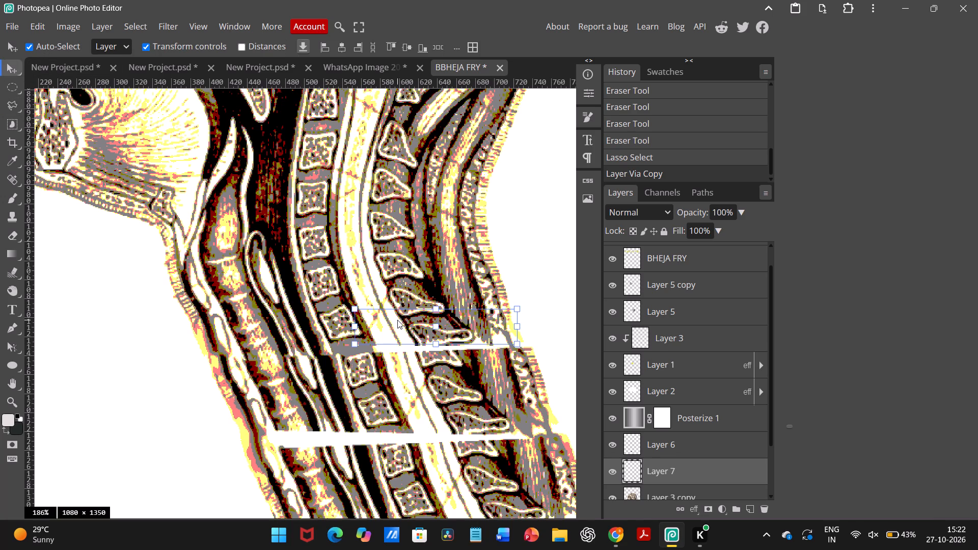
left_click_drag(399, 324, 405, 337)
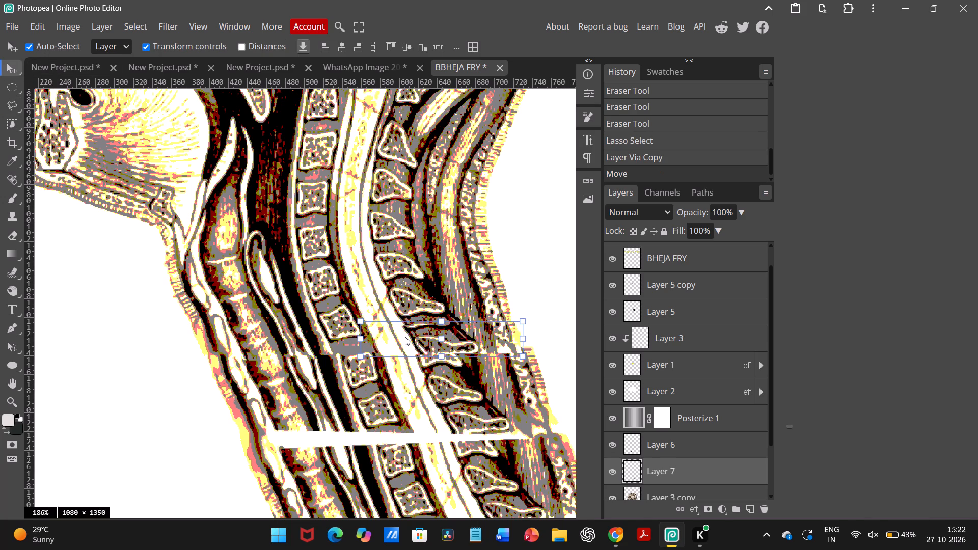
left_click_drag(405, 337, 408, 341)
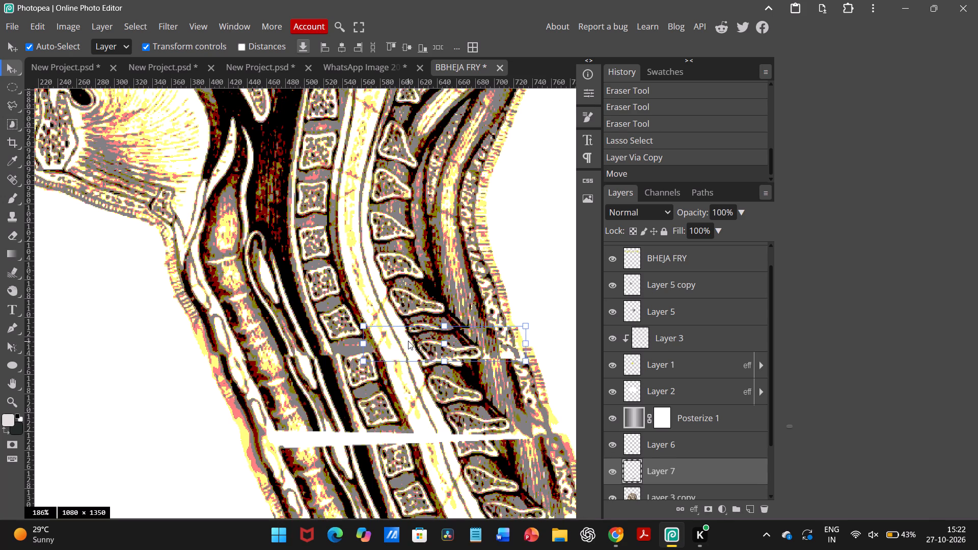
left_click_drag(408, 341, 409, 341)
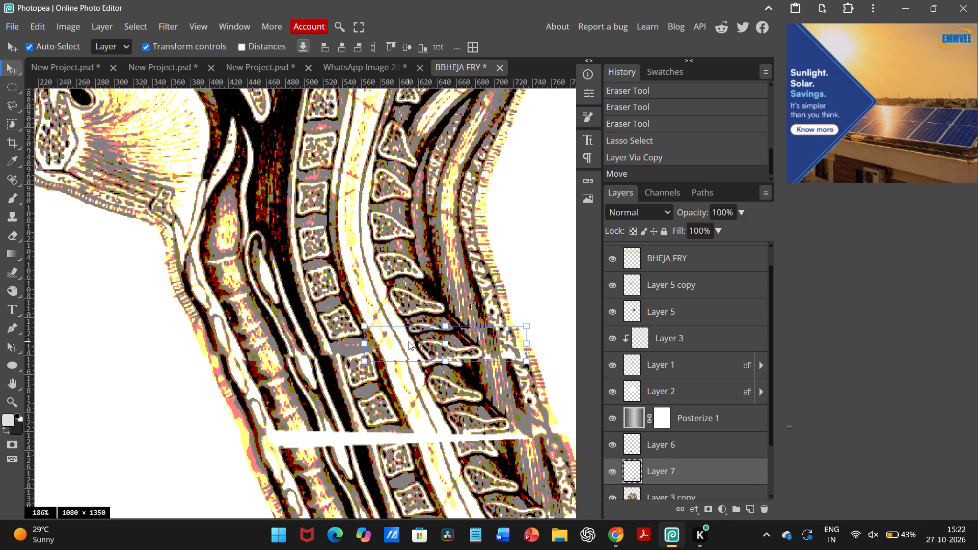
left_click(6, 101)
left_click(6, 65)
left_click(509, 231)
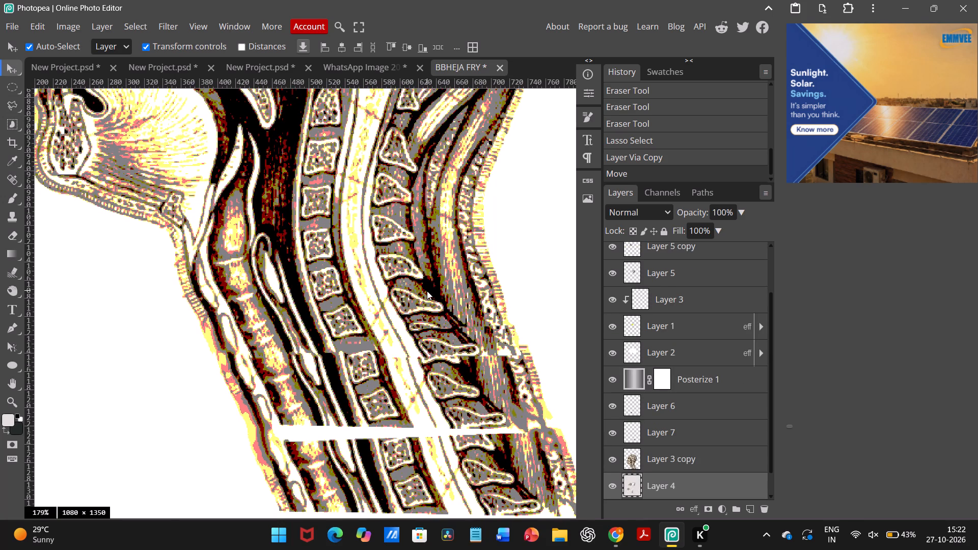
Erase along the lower edge of the Layer 7 patch, from the back of the neck to the vertebrae, to blend it in.
left_click(451, 327)
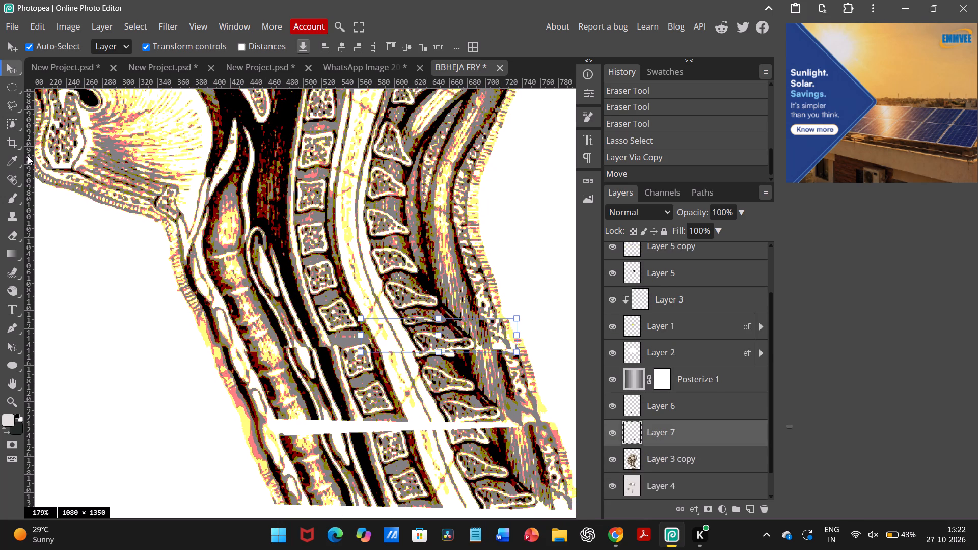
left_click(13, 233)
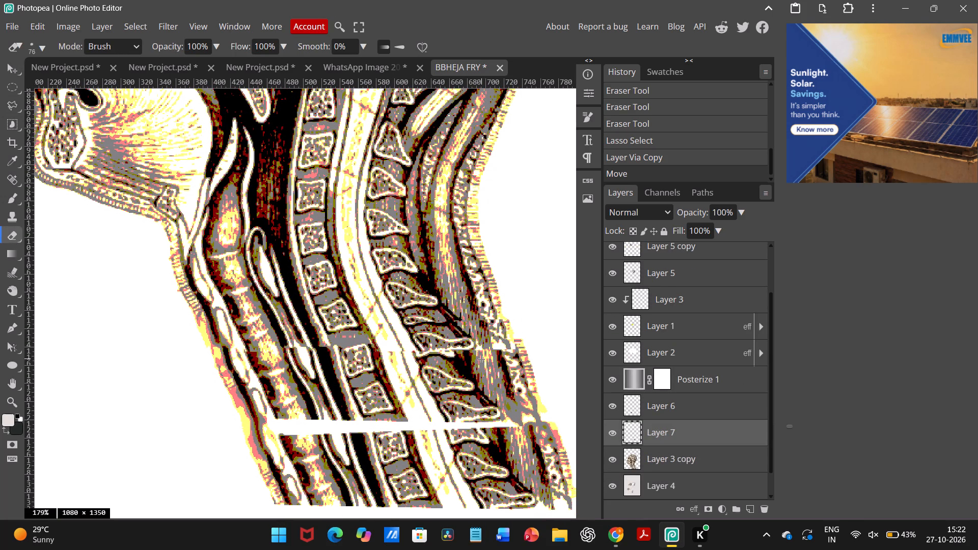
left_click_drag(509, 367, 487, 373)
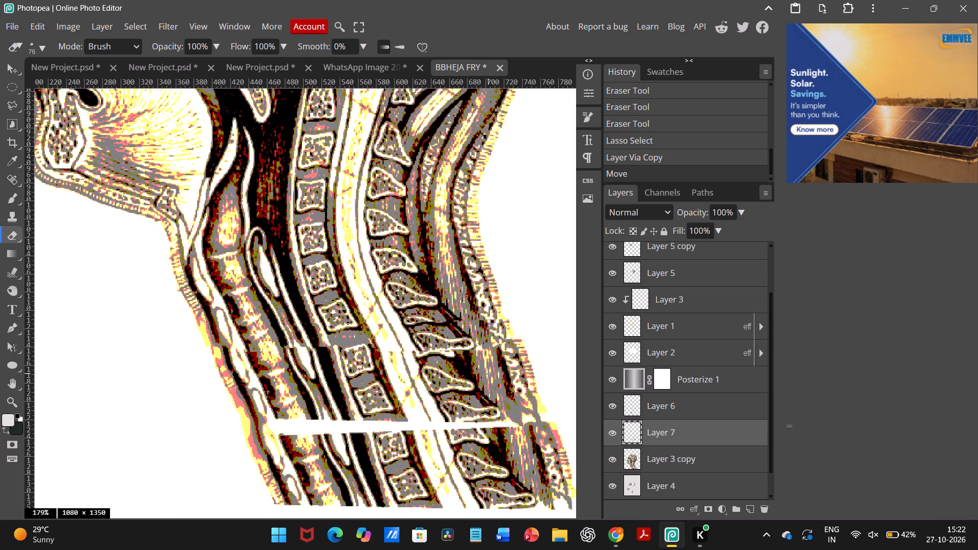
left_click_drag(487, 373, 486, 373)
left_click_drag(478, 374, 470, 369)
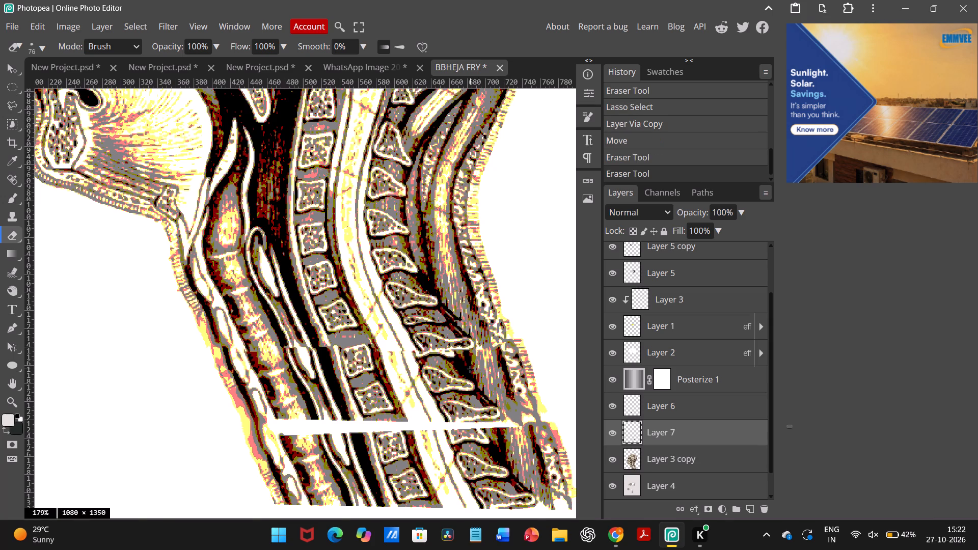
left_click_drag(470, 369, 456, 370)
left_click_drag(456, 370, 438, 373)
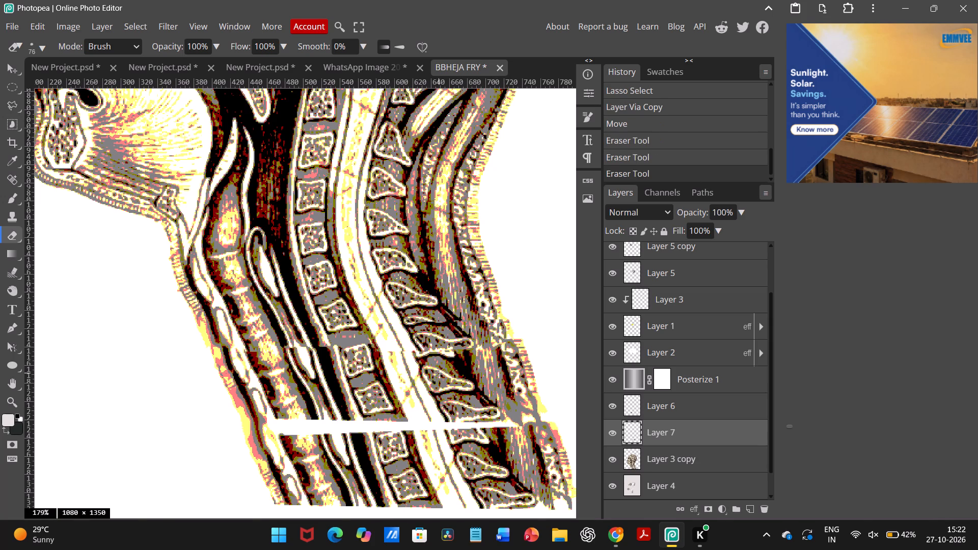
left_click_drag(438, 373, 420, 374)
left_click_drag(415, 377, 397, 377)
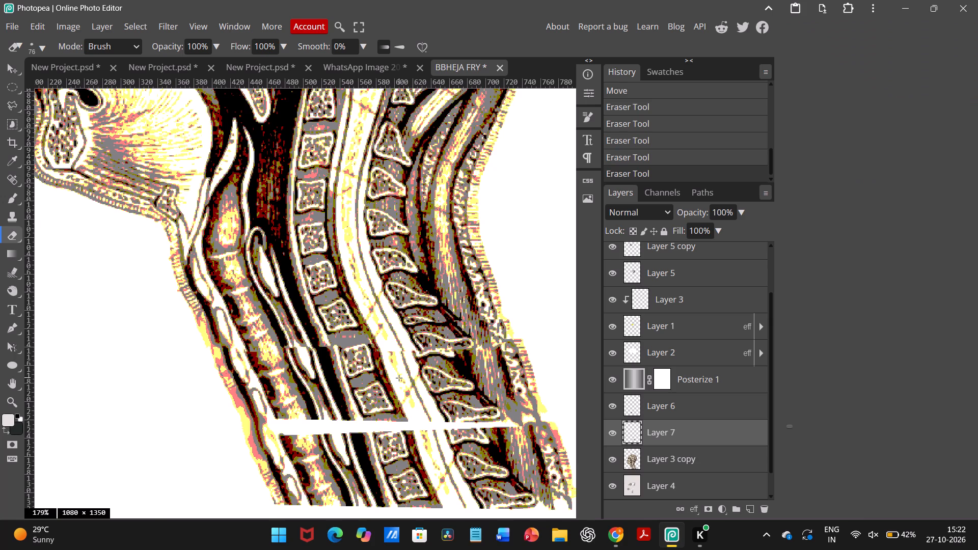
left_click_drag(397, 377, 396, 377)
left_click_drag(396, 377, 381, 376)
left_click_drag(379, 372, 379, 372)
left_click_drag(379, 372, 389, 370)
Soften the upper edge of the Layer 7 patch with the Eraser, from the back of the neck to the vertebrae.
left_click_drag(515, 299, 501, 303)
left_click_drag(453, 303, 454, 304)
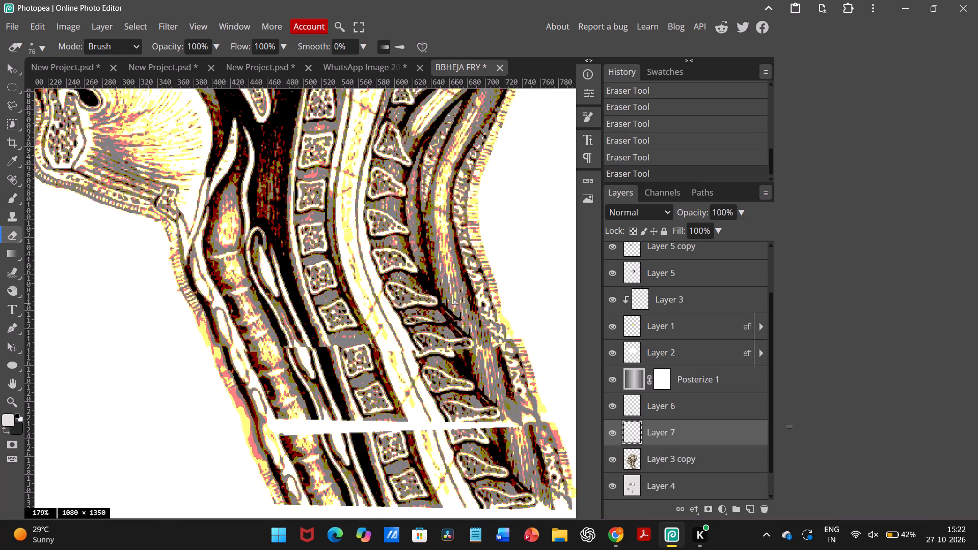
left_click_drag(454, 304, 433, 307)
left_click_drag(433, 307, 412, 311)
left_click_drag(398, 312, 382, 313)
left_click_drag(382, 313, 369, 314)
left_click_drag(369, 314, 352, 317)
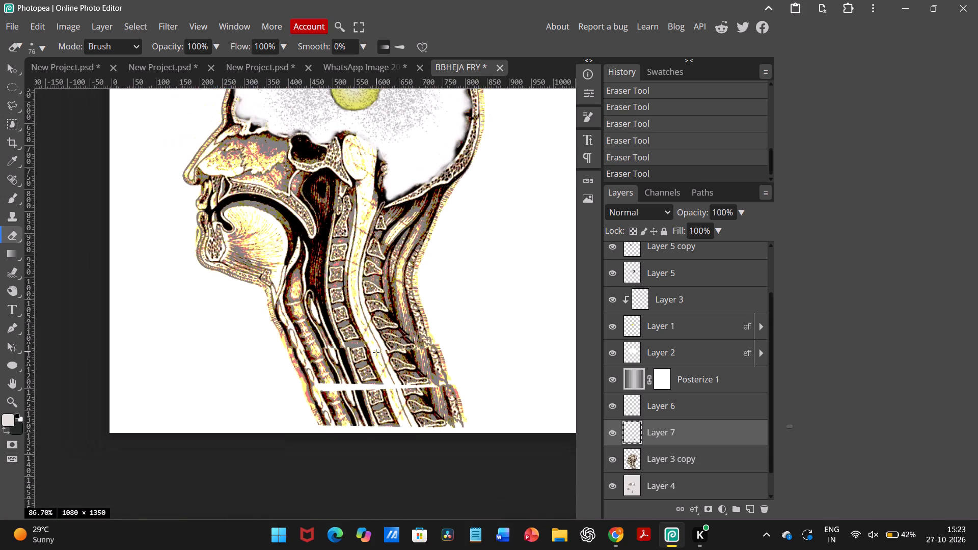
Erase the Layer 7 patch lightly over the spinal canal to blend its remaining seam.
scroll(376, 352, "up", 1)
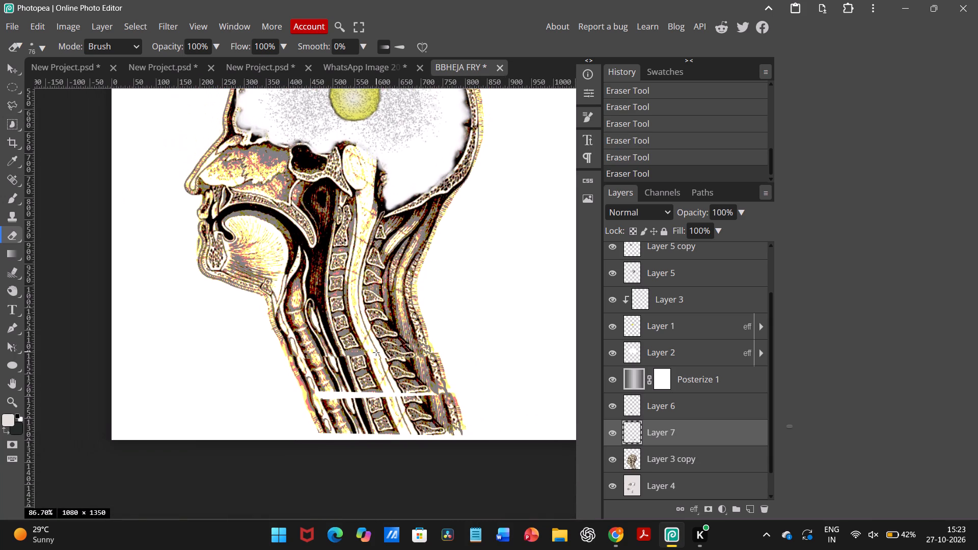
scroll(376, 352, "up", 1)
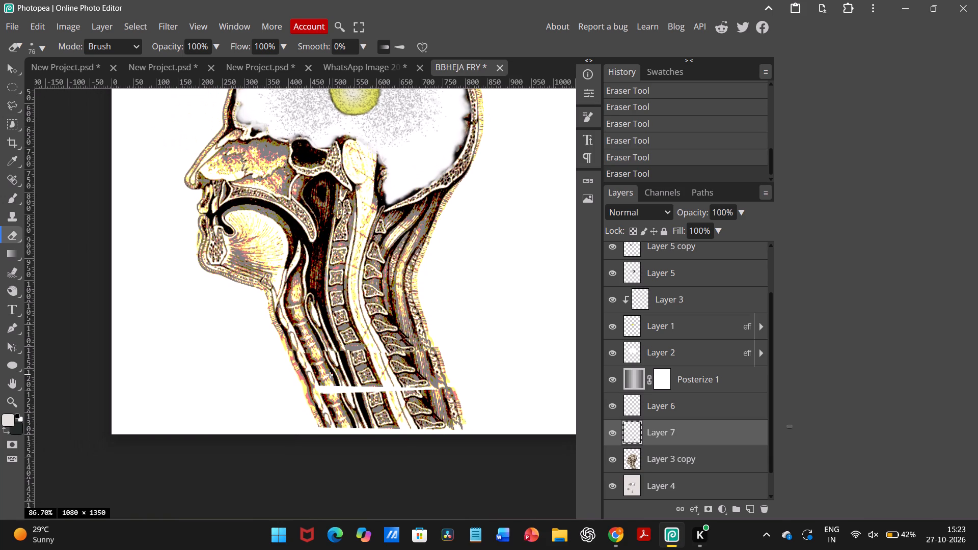
scroll(330, 374, "down", 1)
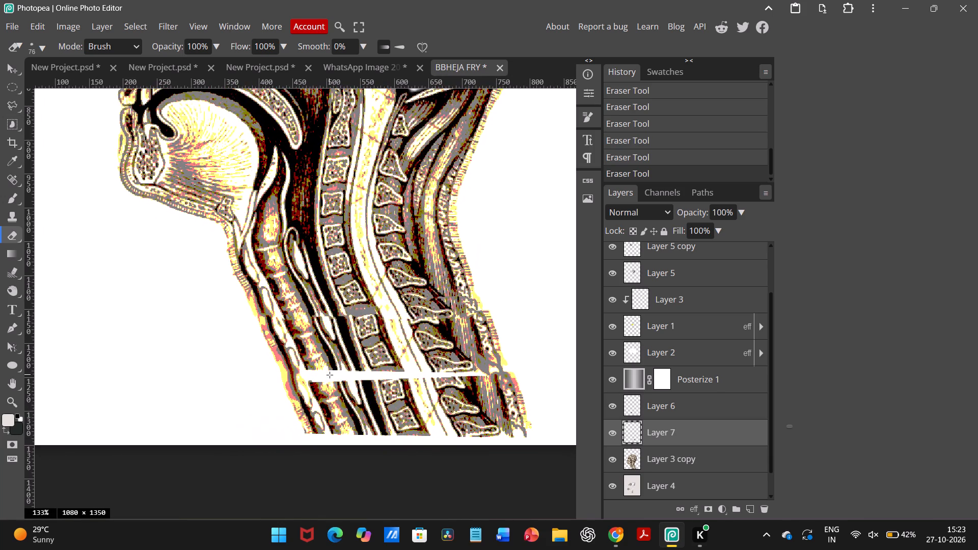
scroll(330, 374, "down", 1)
left_click_drag(394, 329, 384, 313)
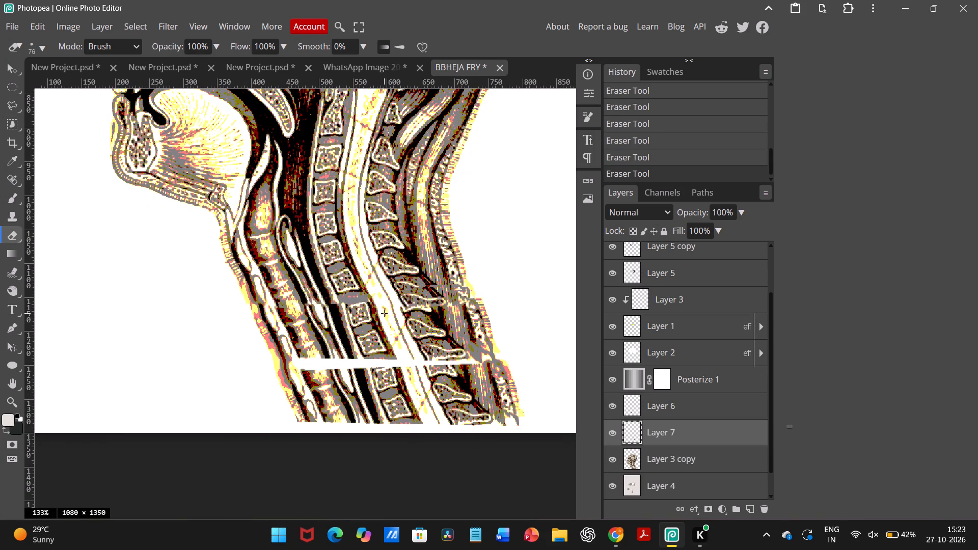
left_click_drag(384, 313, 382, 308)
Erase lightly over the upper patch's seam just in front of the vertebrae, on Layer 7 and on Layer 6.
left_click_drag(327, 313, 326, 310)
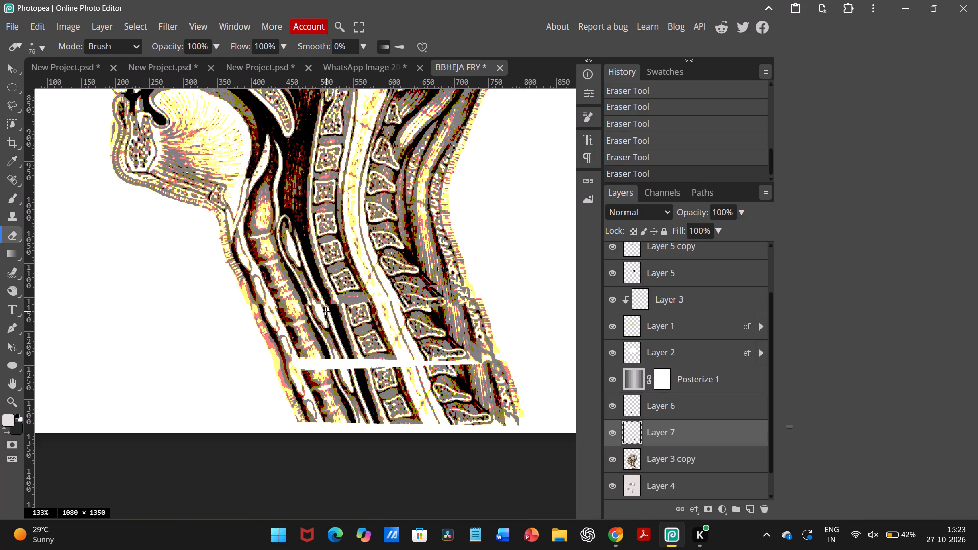
left_click_drag(326, 310, 323, 299)
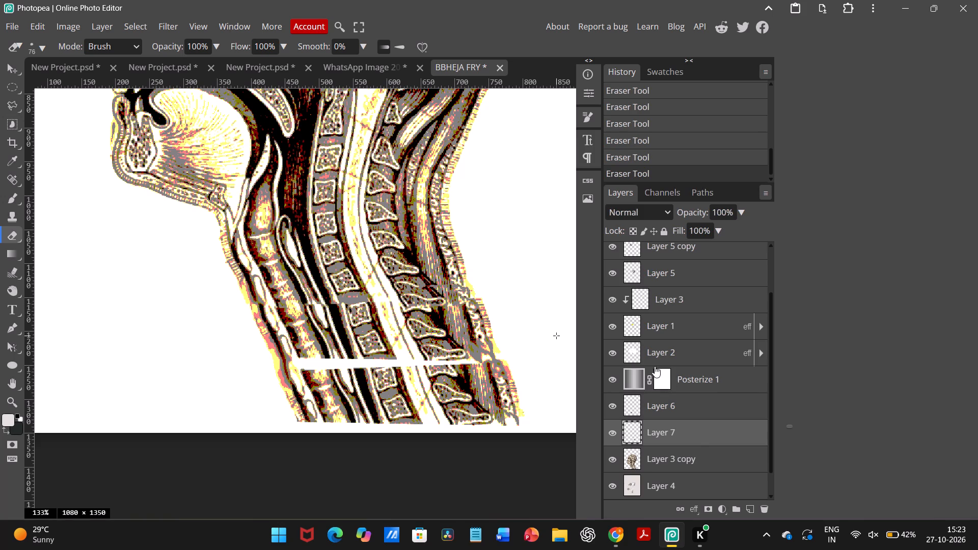
left_click(659, 409)
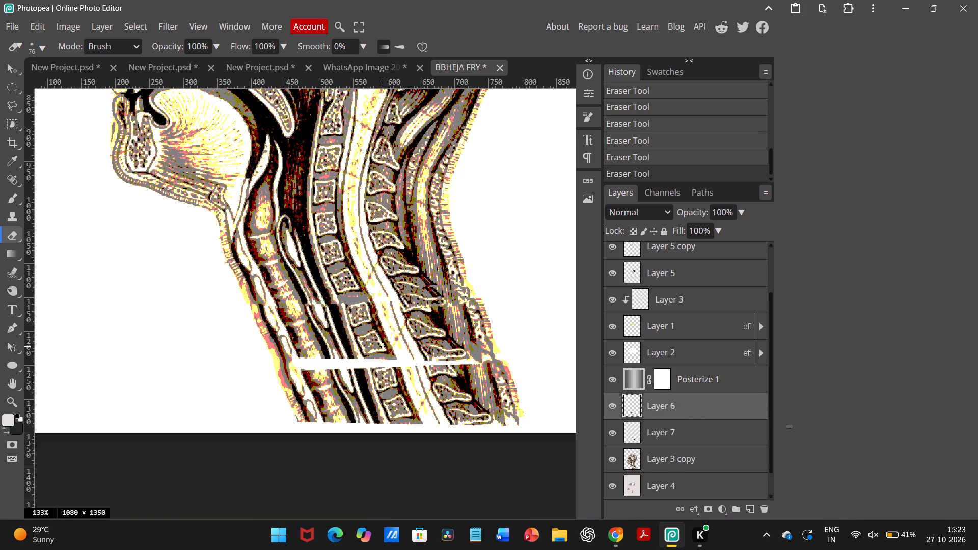
left_click_drag(329, 314, 329, 310)
left_click_drag(329, 310, 328, 308)
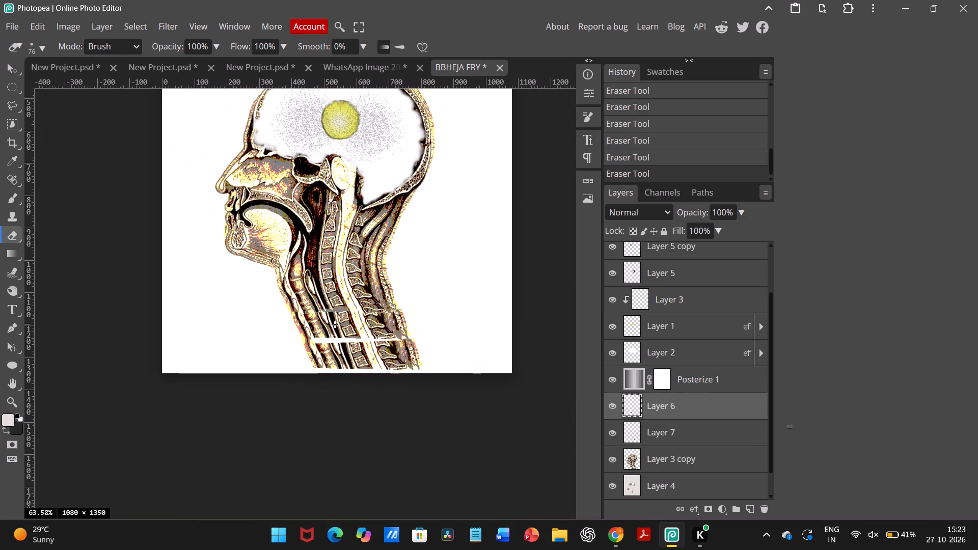
Outline the full-width neck strip just above the lower white gap and copy it from Layer 3 copy onto a new layer.
scroll(344, 329, "left", 1)
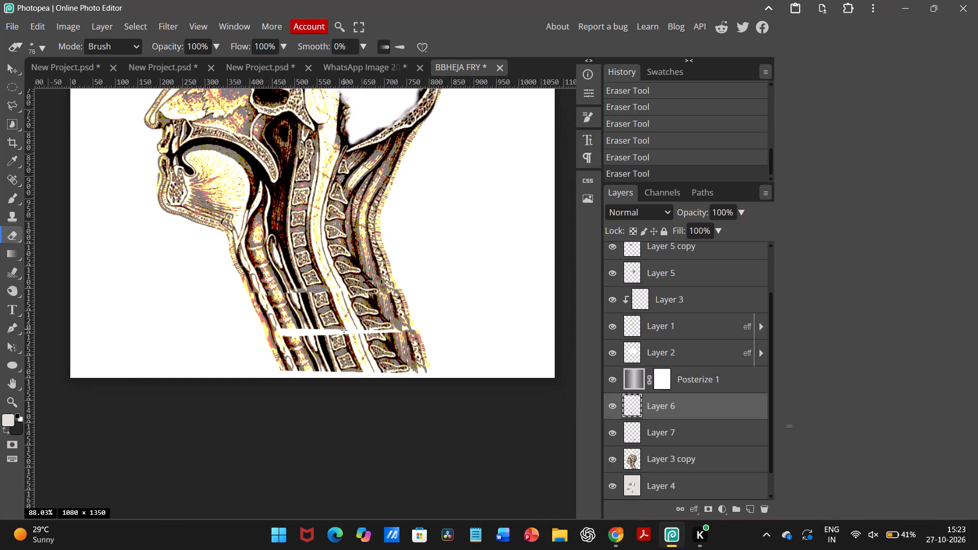
left_click(12, 105)
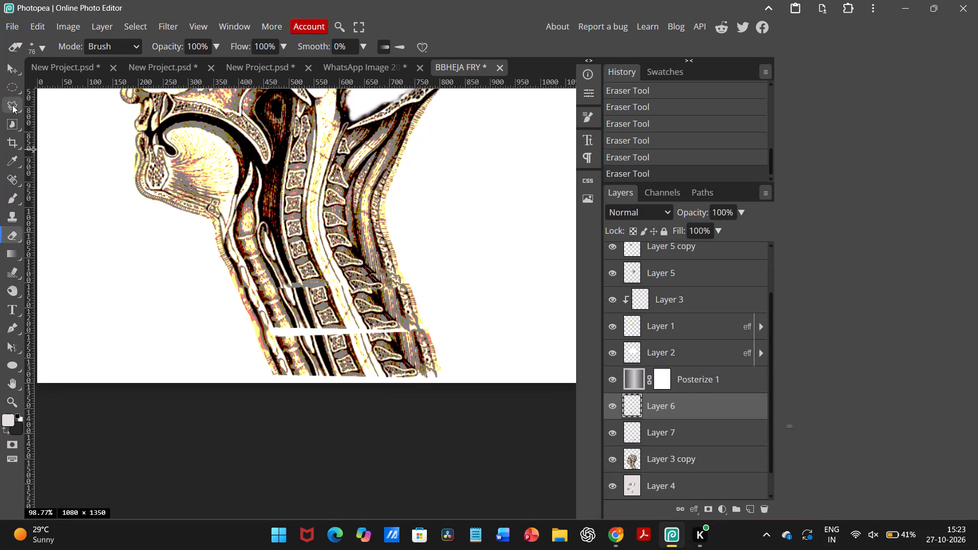
left_click(265, 320)
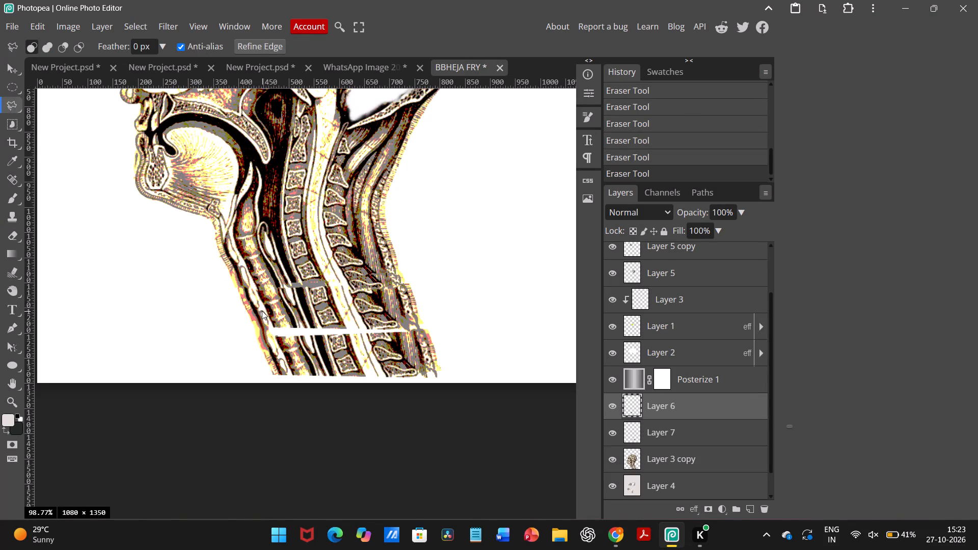
left_click(262, 310)
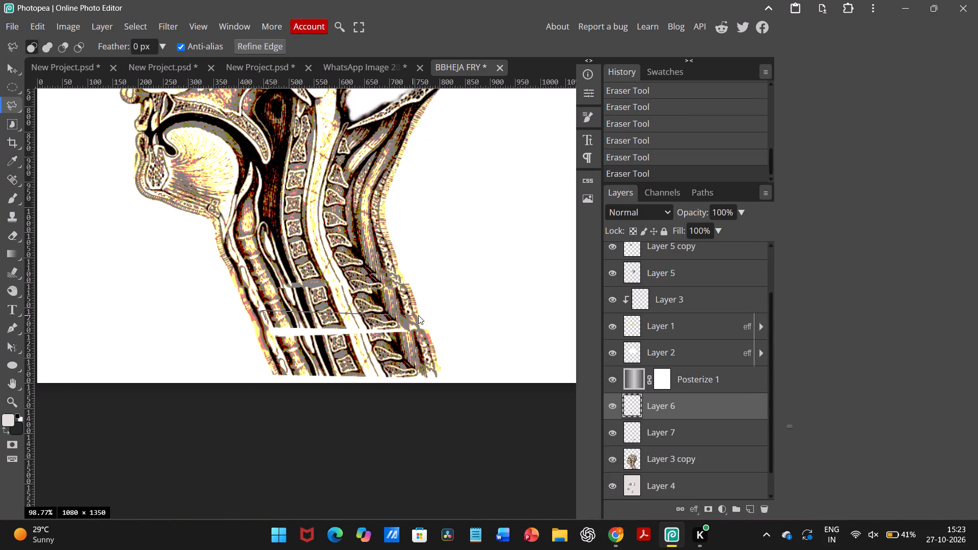
left_click(416, 311)
left_click(421, 327)
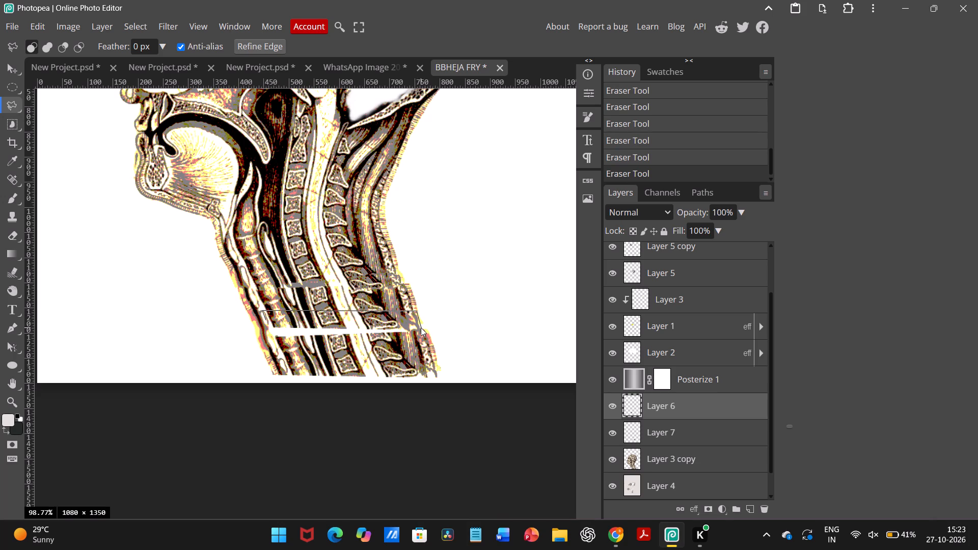
left_click(264, 324)
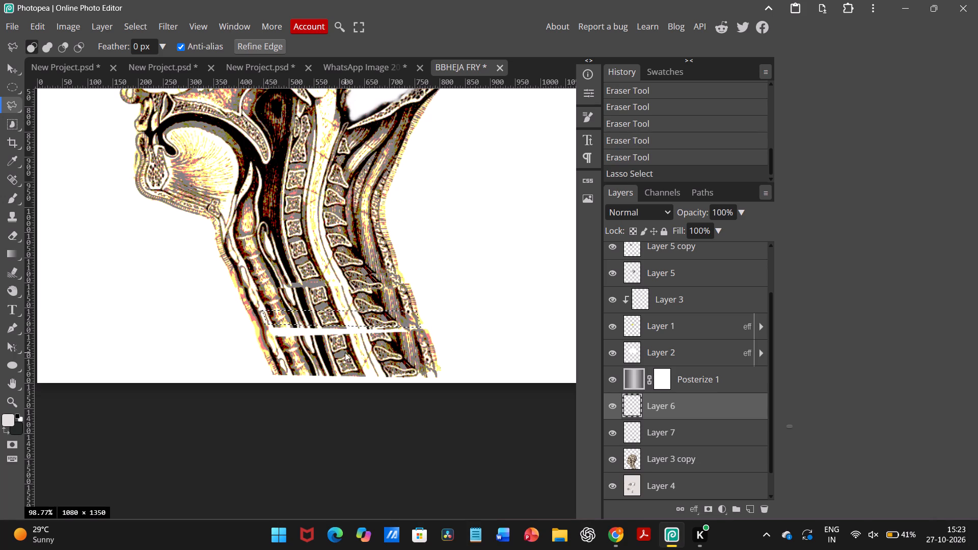
left_click(668, 454)
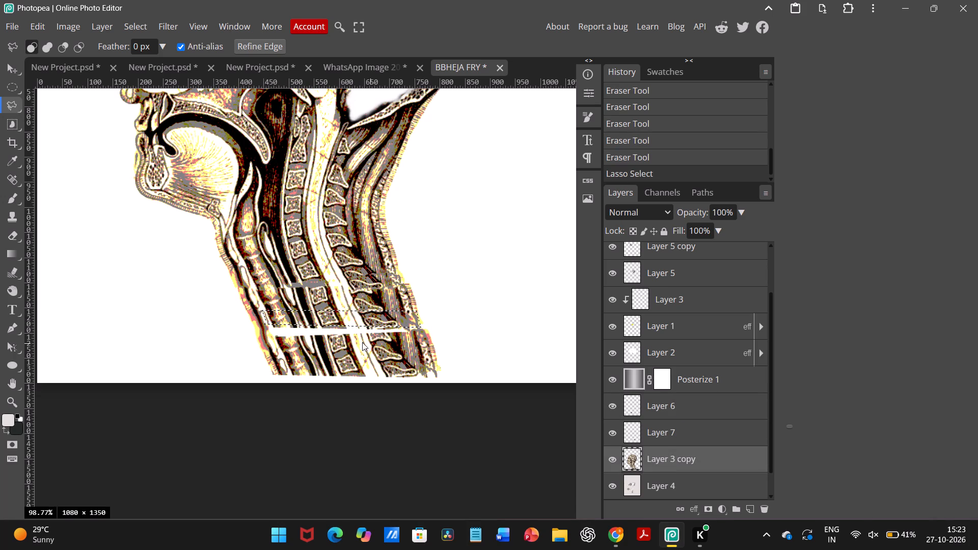
key("ctrl+j")
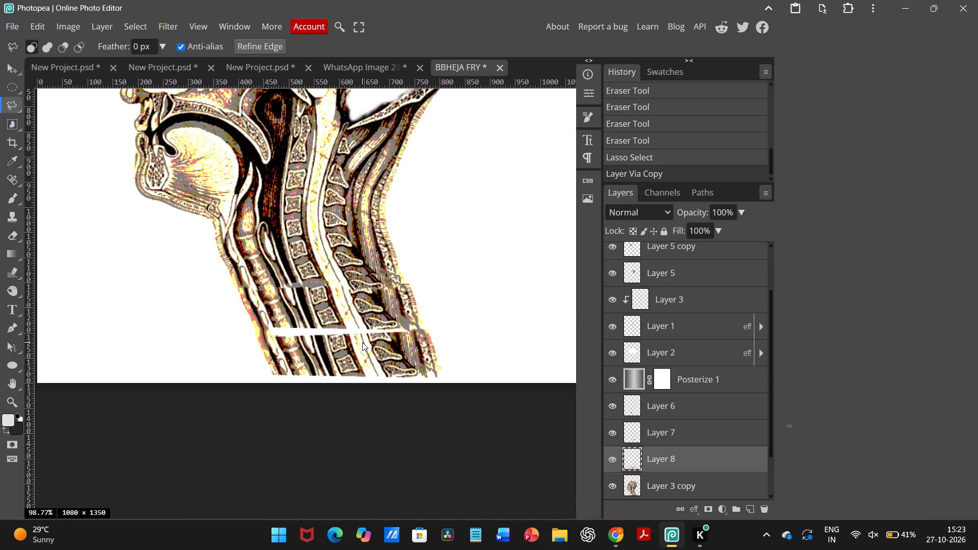
Move the copied full-width neck strip on Layer 8 to cover the lower white gap.
left_click(13, 66)
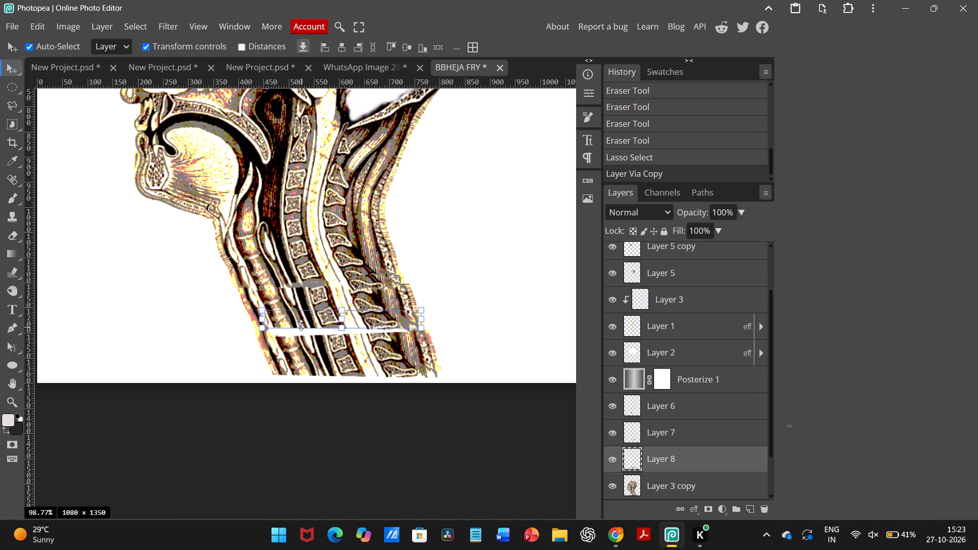
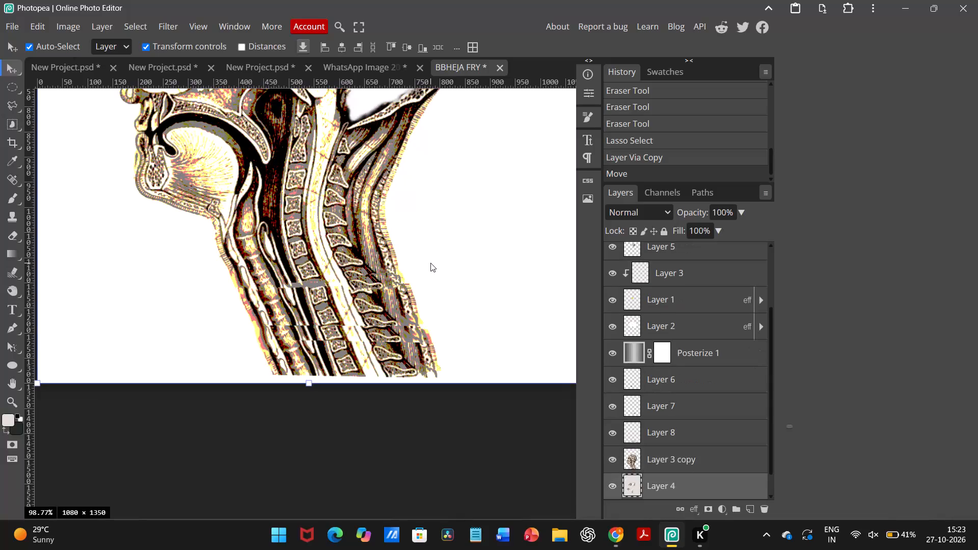
Select the Layer 8 neck strip and erase lightly along its upper seam in front of the vertebrae.
left_click(355, 333)
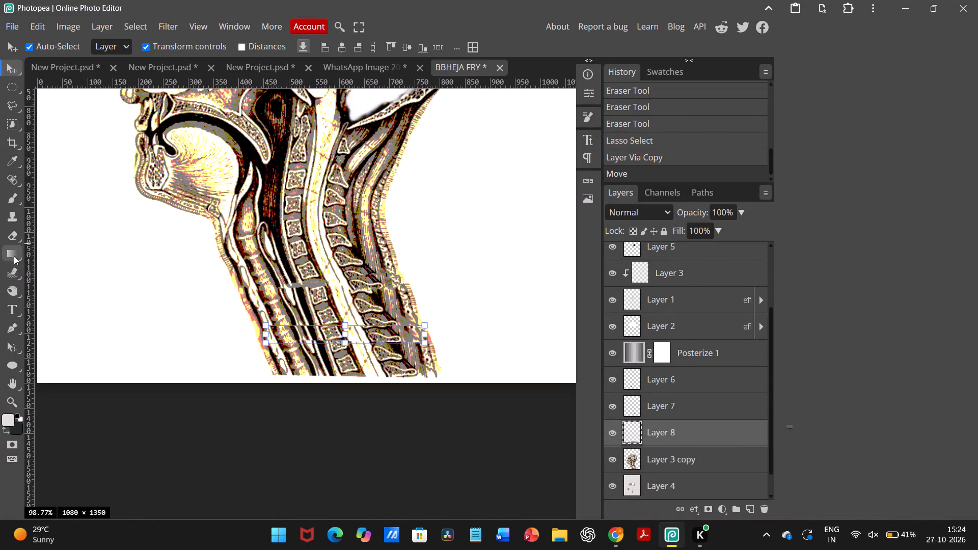
left_click(9, 237)
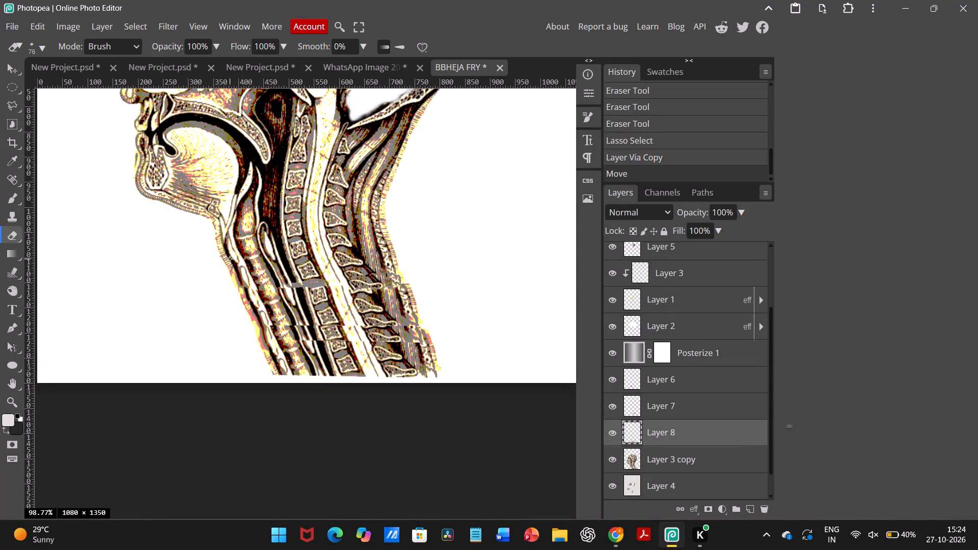
left_click(274, 320)
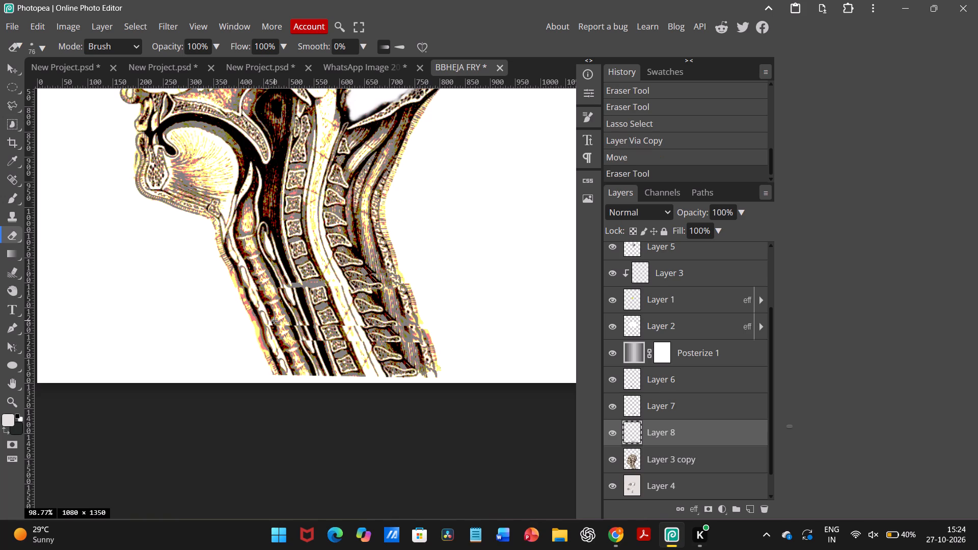
left_click_drag(275, 322, 280, 321)
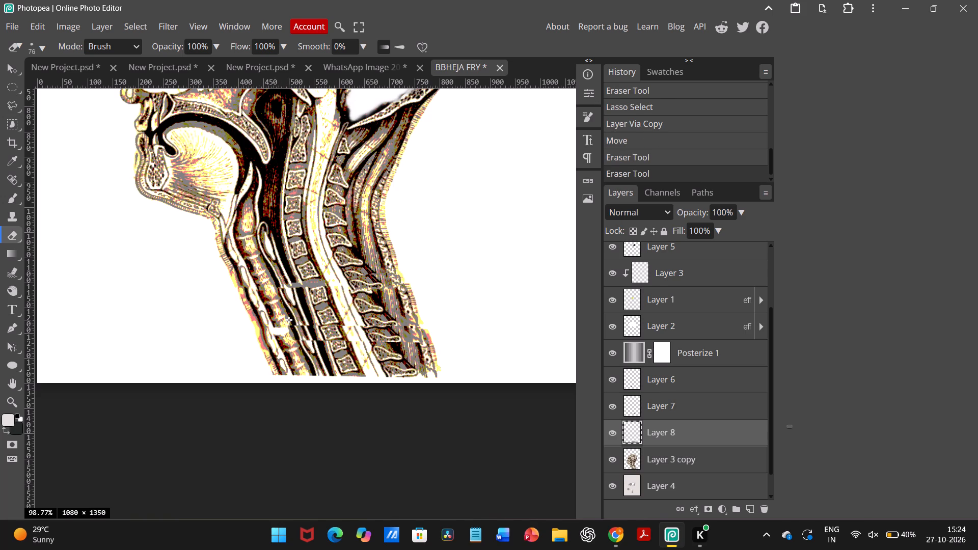
key("ctrl+z")
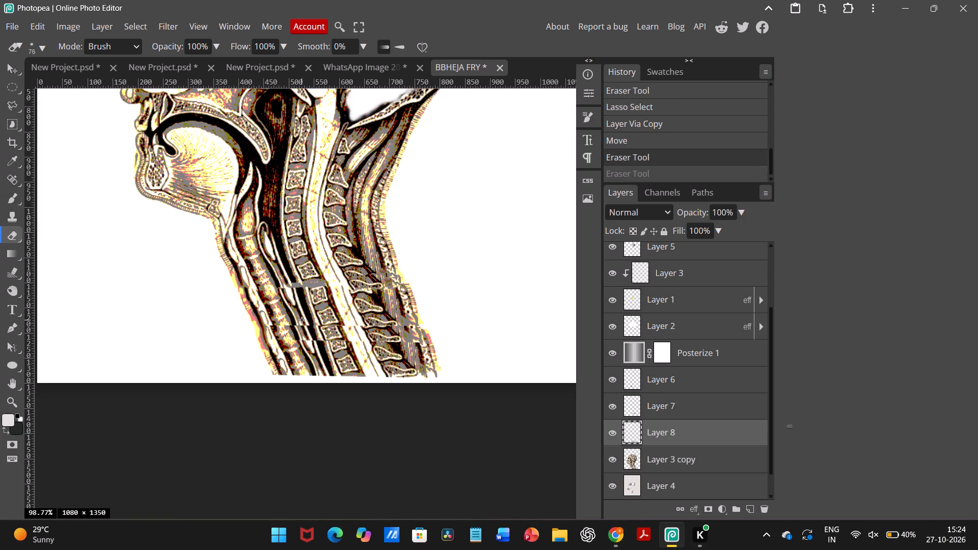
left_click(302, 320)
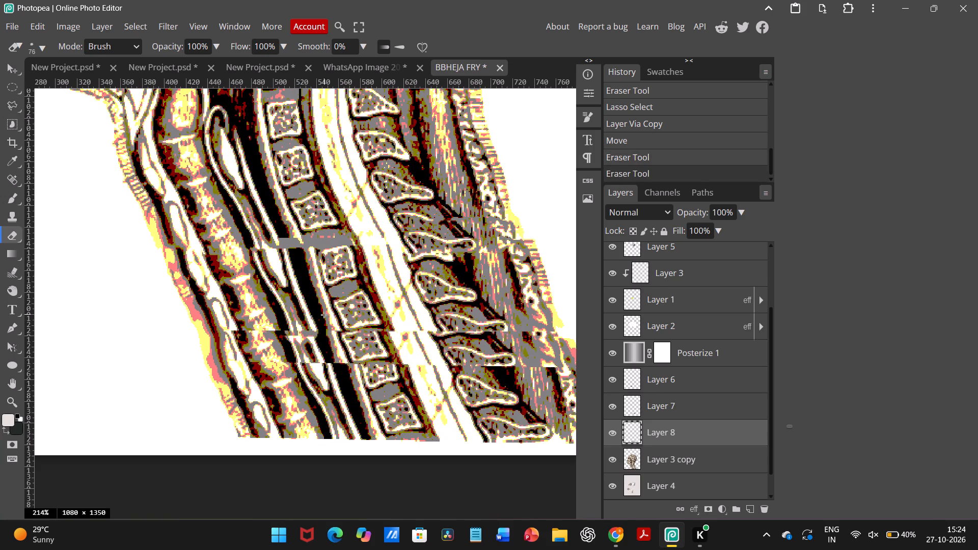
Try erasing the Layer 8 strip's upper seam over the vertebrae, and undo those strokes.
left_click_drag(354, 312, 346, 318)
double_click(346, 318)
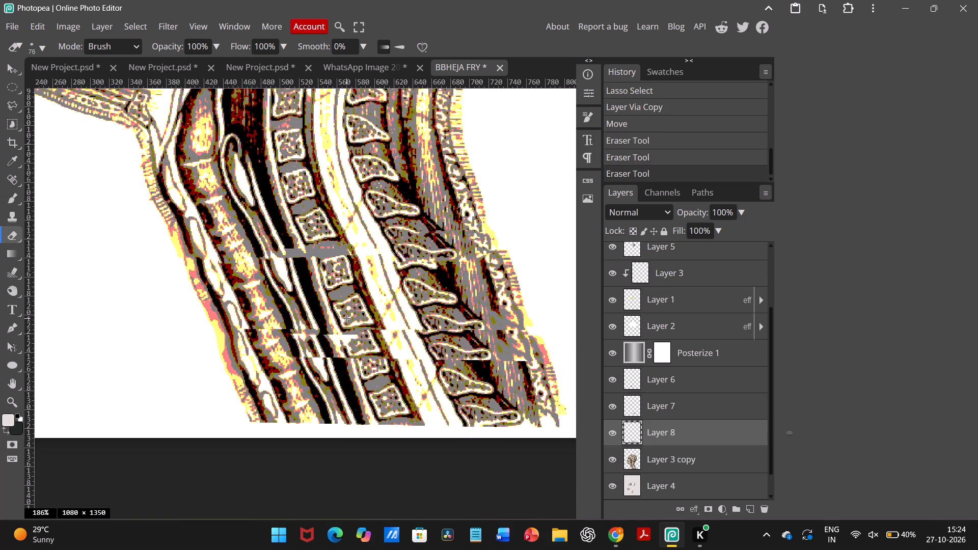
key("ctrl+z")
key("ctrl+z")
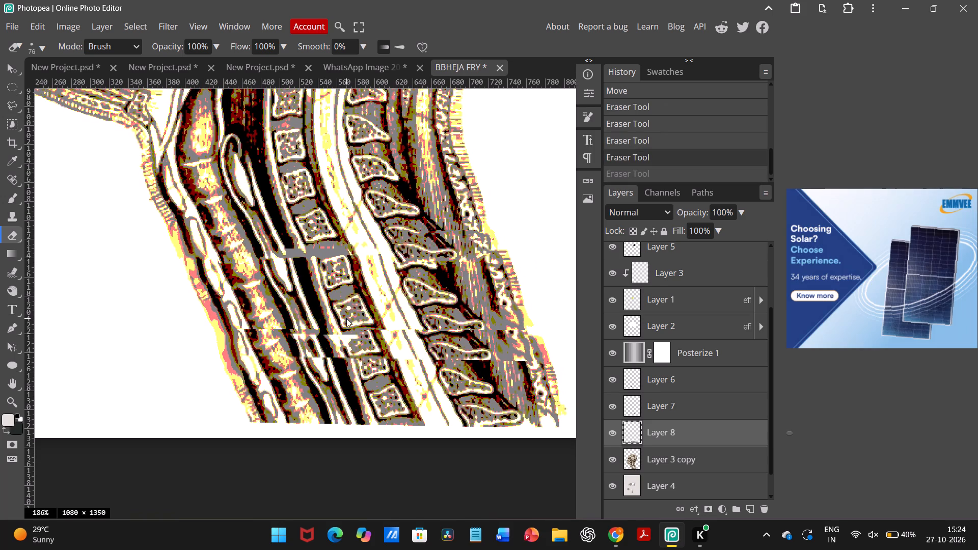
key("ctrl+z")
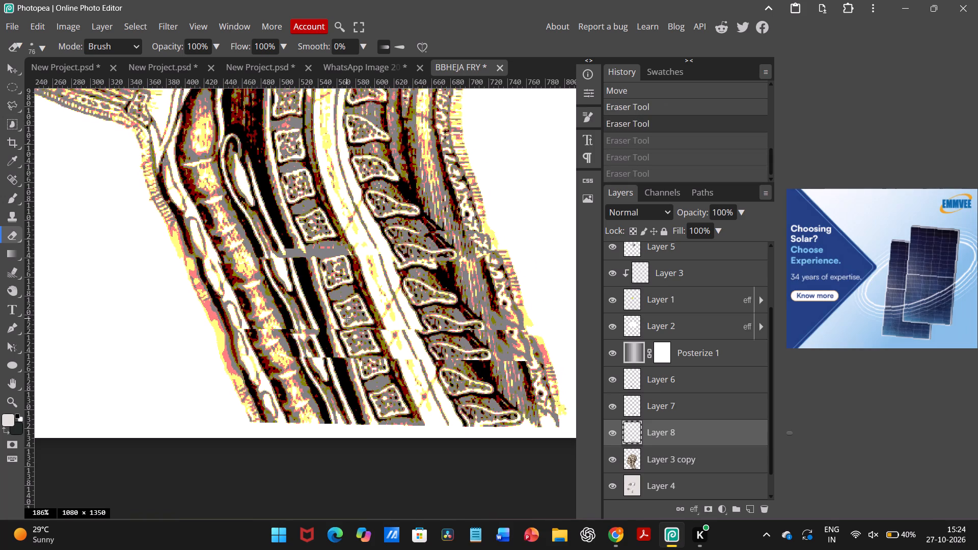
Stretch the Layer 8 neck strip vertically past both its upper and lower edges, to about 146% height at 100% width.
left_click(2, 62)
left_click(11, 73)
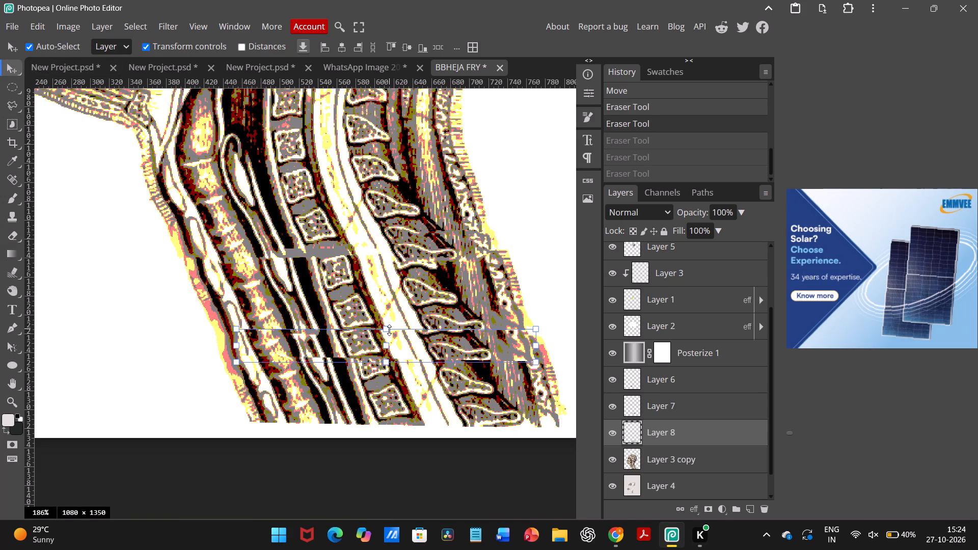
left_click_drag(386, 328, 384, 321, "shift")
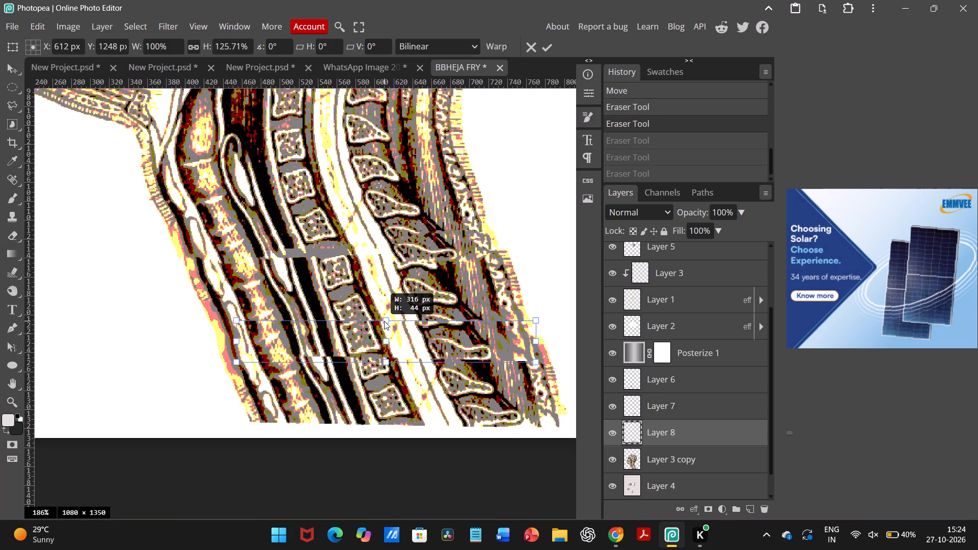
left_click_drag(384, 321, 381, 314, "shift")
left_click(418, 334)
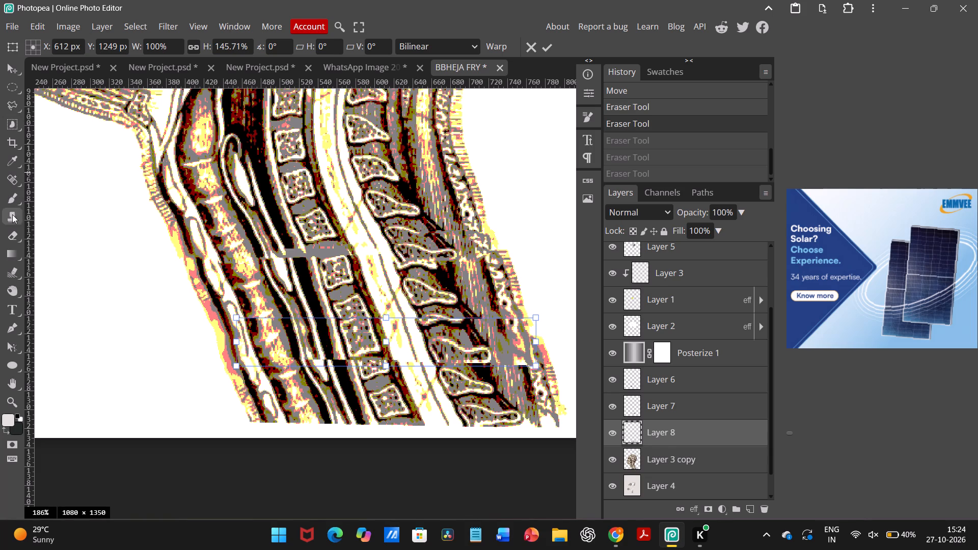
Erase lightly along the Layer 8 strip's upper edge, from the throat across the vertebrae to the back of the neck.
left_click(14, 232)
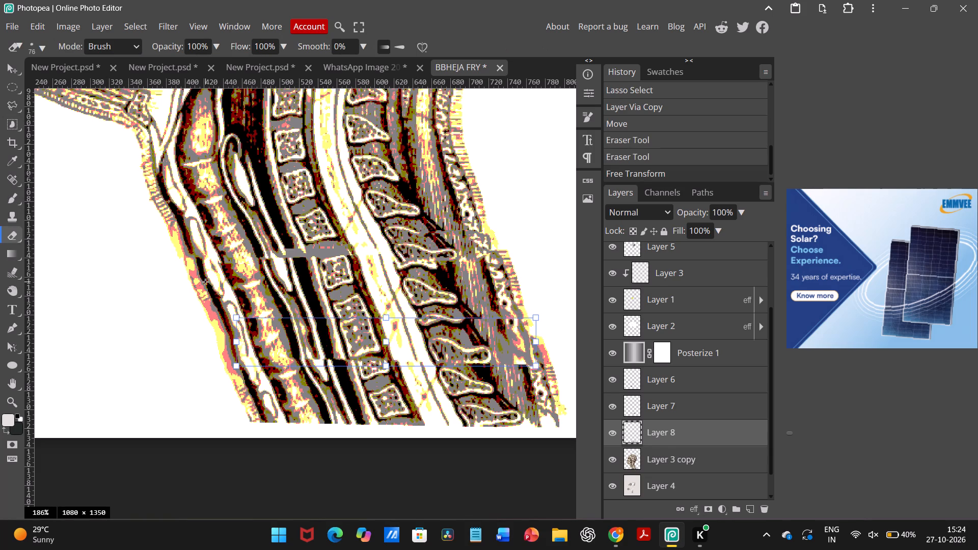
left_click_drag(250, 313, 257, 314)
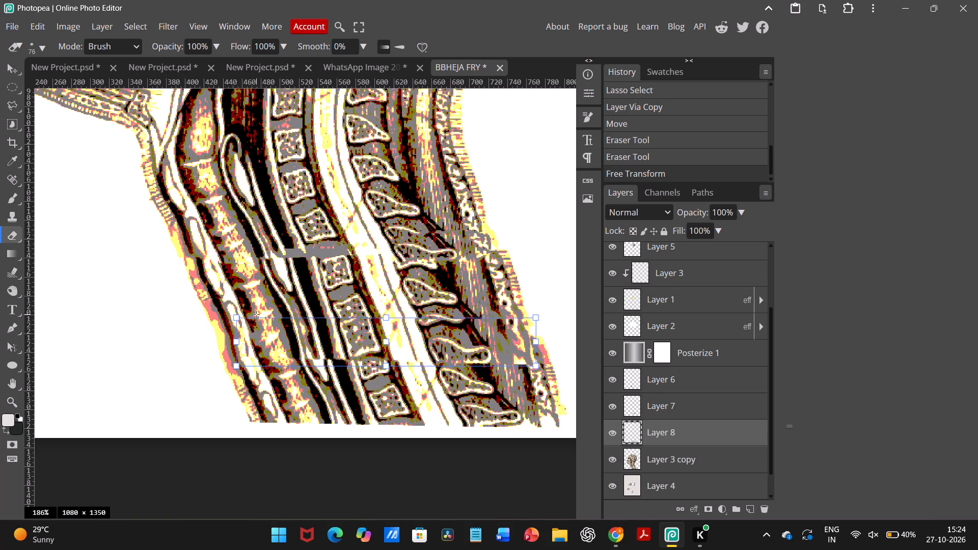
left_click_drag(257, 314, 260, 313)
left_click(283, 312)
left_click_drag(283, 312, 291, 311)
left_click_drag(297, 309, 312, 307)
left_click_drag(324, 311, 337, 310)
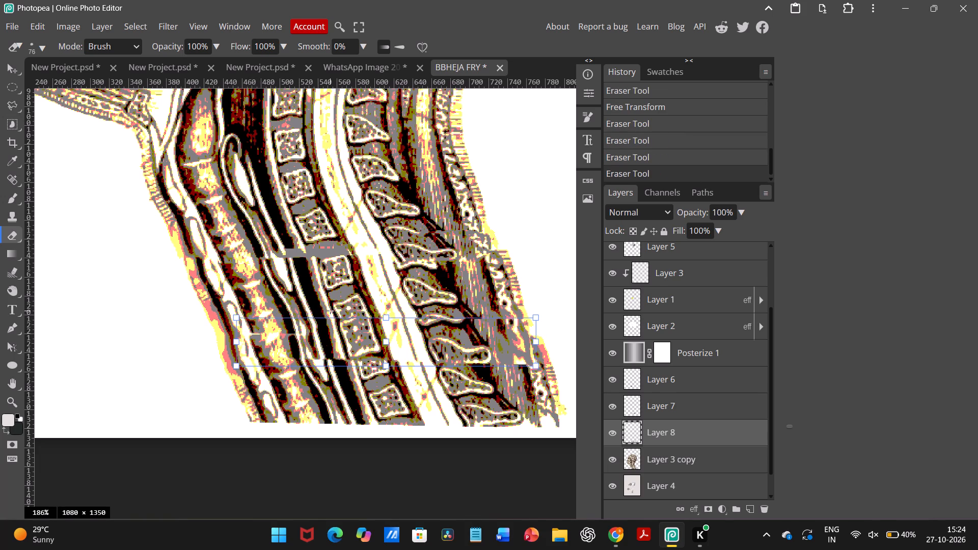
left_click_drag(337, 310, 340, 309)
left_click_drag(355, 309, 365, 306)
left_click_drag(382, 307, 395, 304)
left_click_drag(414, 296, 433, 293)
left_click_drag(433, 293, 447, 295)
left_click_drag(447, 295, 463, 295)
left_click_drag(463, 295, 523, 300)
Erase lightly along the Layer 8 strip's lower edge, from the back of the neck across to the throat.
left_click_drag(548, 417, 514, 389)
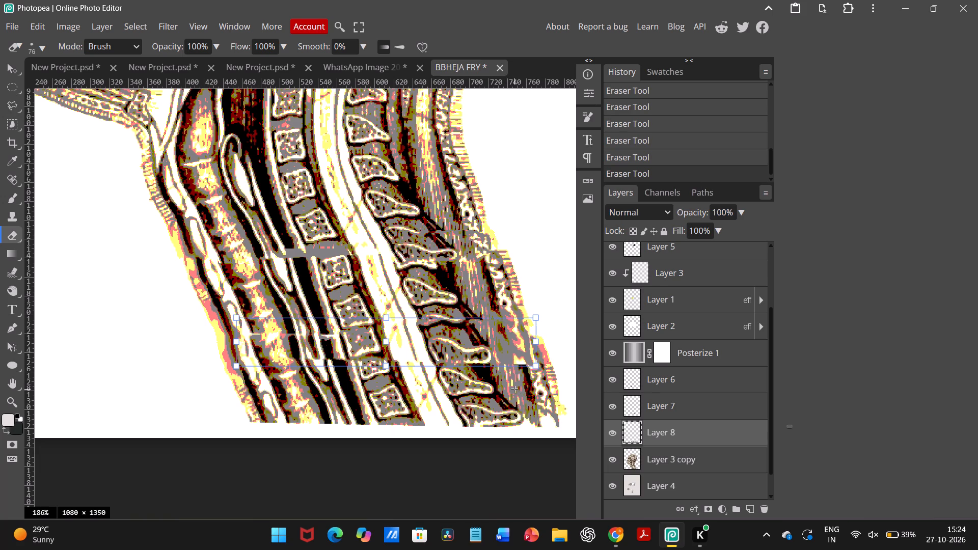
left_click_drag(514, 389, 509, 379)
left_click_drag(481, 383, 463, 379)
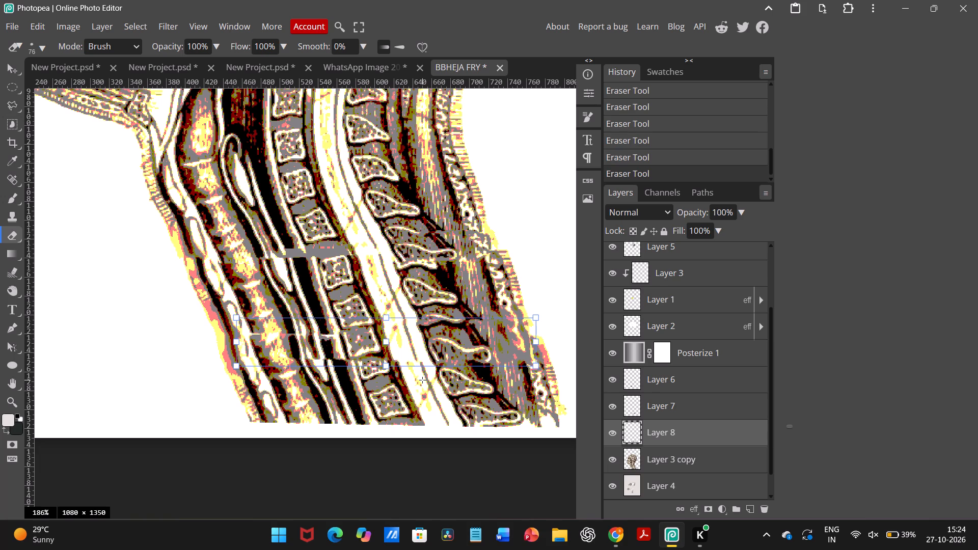
left_click(417, 380)
left_click_drag(385, 397, 362, 376)
left_click_drag(362, 376, 362, 375)
left_click_drag(343, 380, 333, 375)
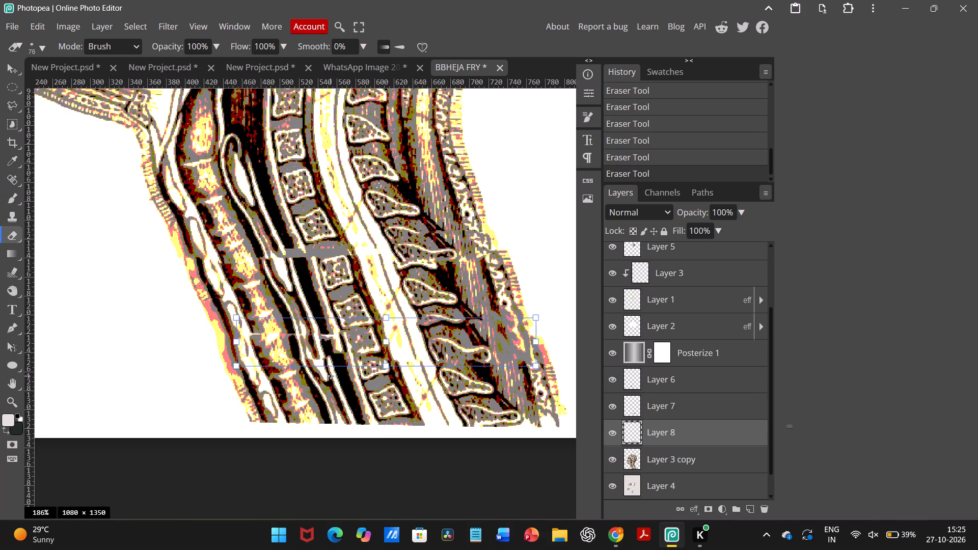
left_click(310, 385)
left_click_drag(300, 386, 290, 380)
left_click_drag(290, 380, 276, 380)
left_click_drag(276, 380, 254, 380)
left_click_drag(254, 380, 247, 380)
Examine the patched neck seams up close and within the whole BHEJA FRY poster.
scroll(311, 388, "up", 1)
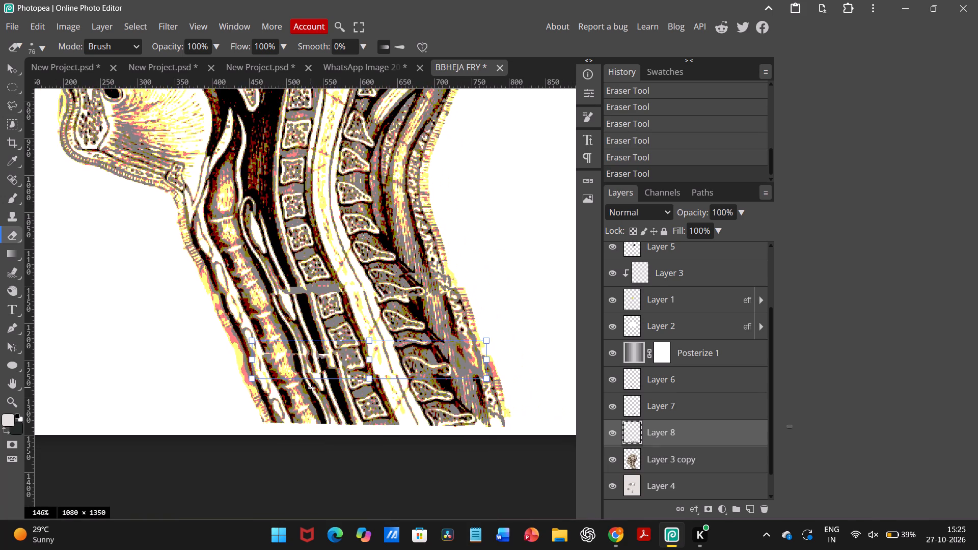
scroll(311, 388, "up", 1)
left_click(8, 64)
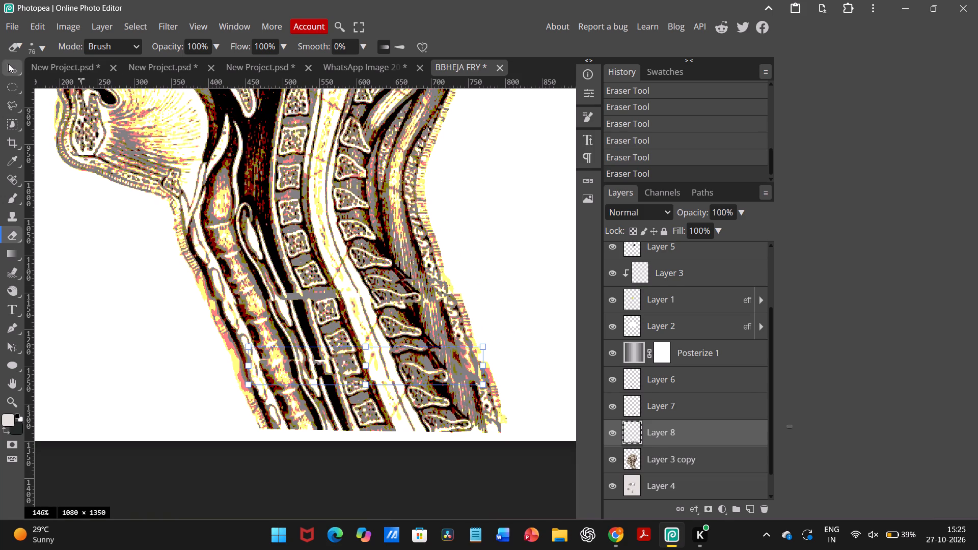
scroll(105, 270, "up", 1)
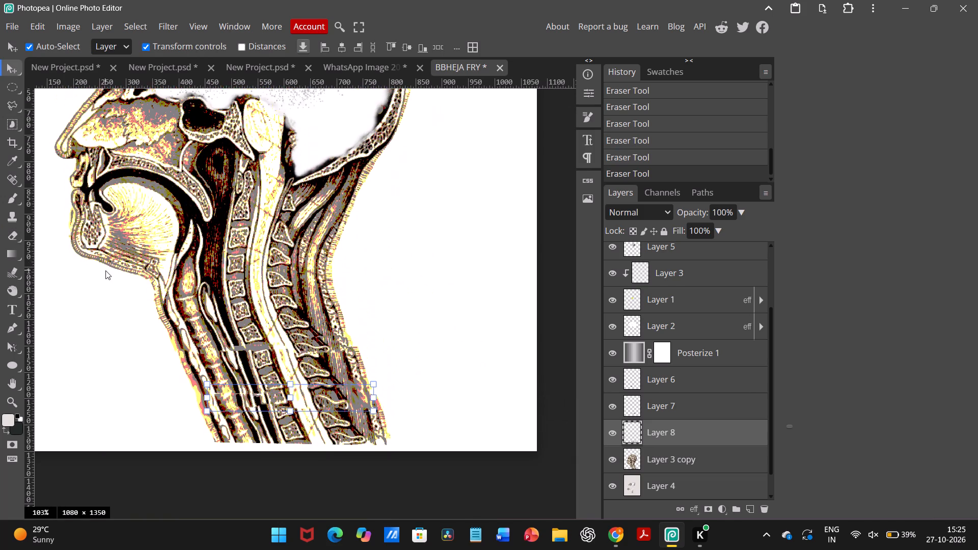
scroll(105, 270, "up", 2)
left_click(431, 281)
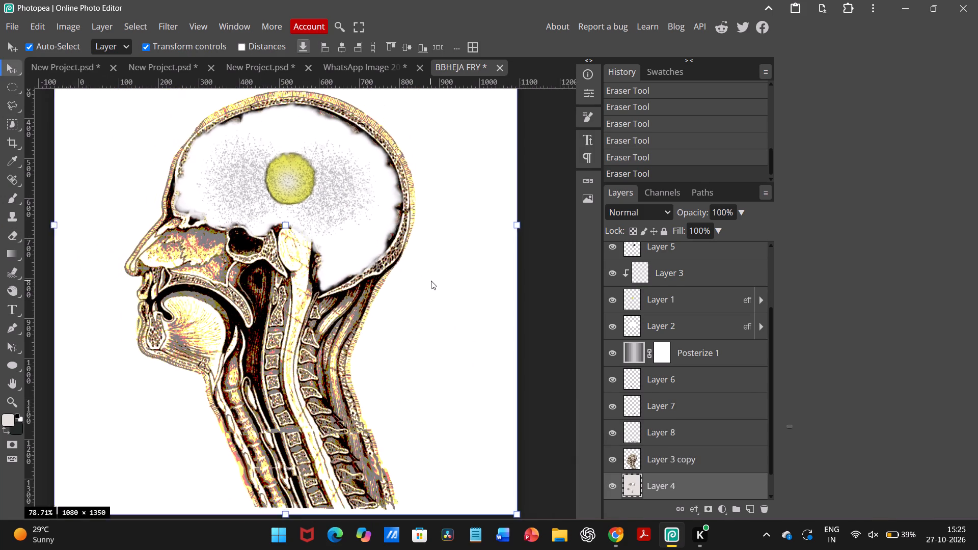
scroll(431, 281, "down", 1)
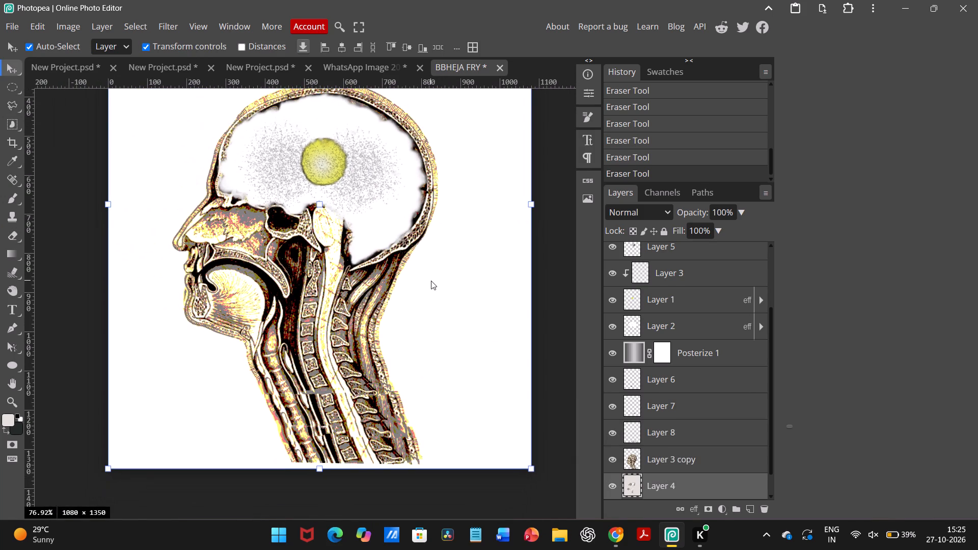
scroll(431, 281, "up", 1)
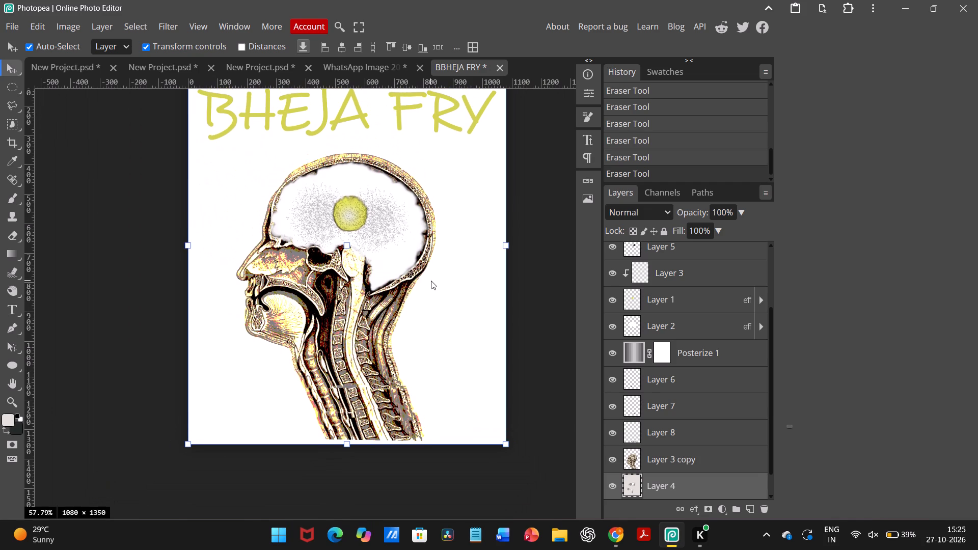
left_click(365, 277)
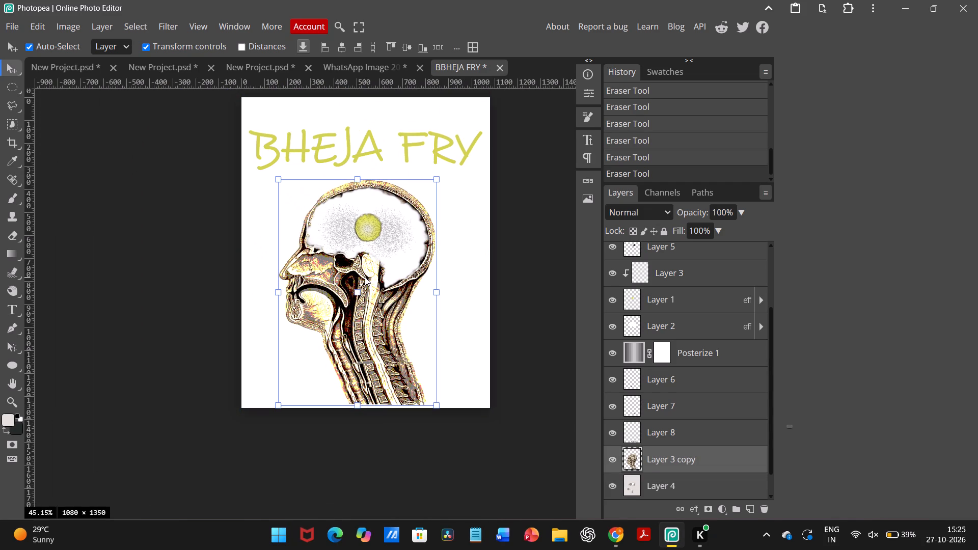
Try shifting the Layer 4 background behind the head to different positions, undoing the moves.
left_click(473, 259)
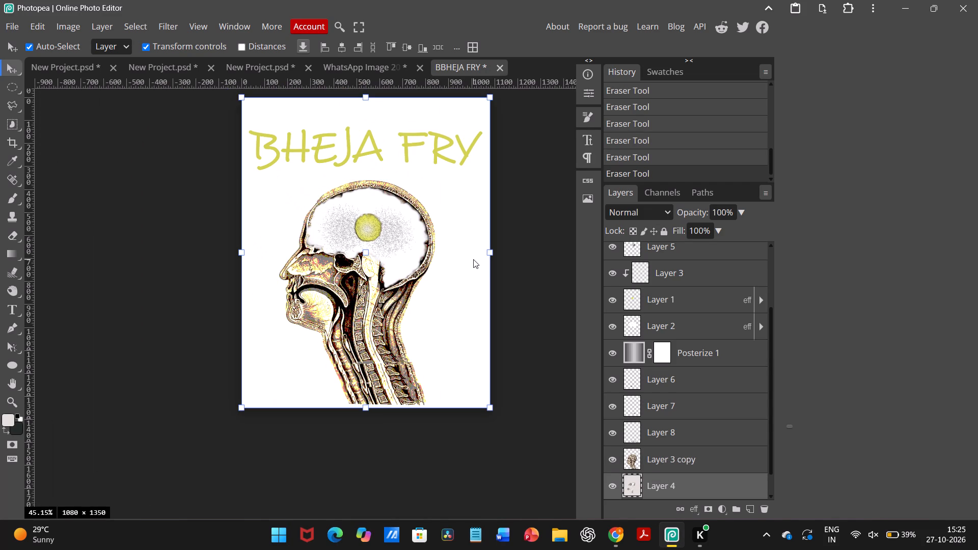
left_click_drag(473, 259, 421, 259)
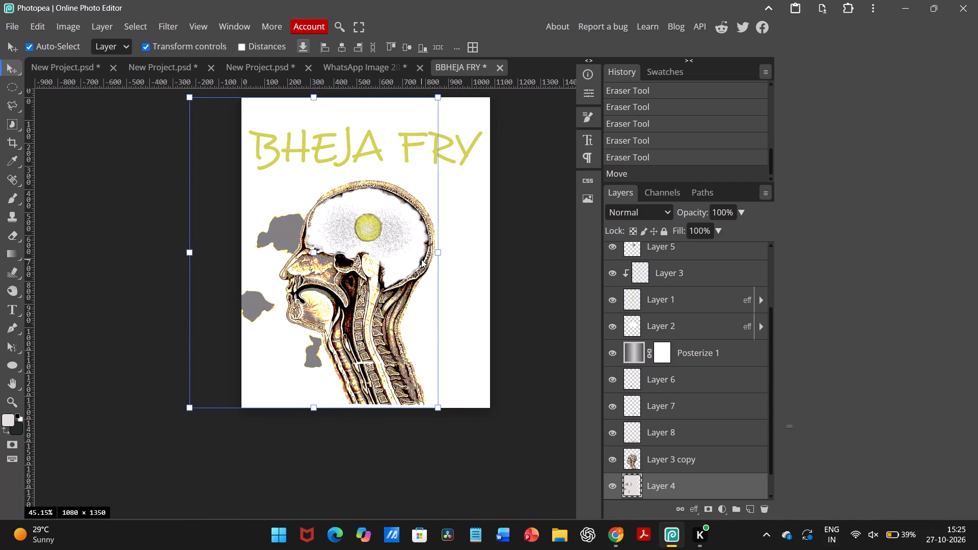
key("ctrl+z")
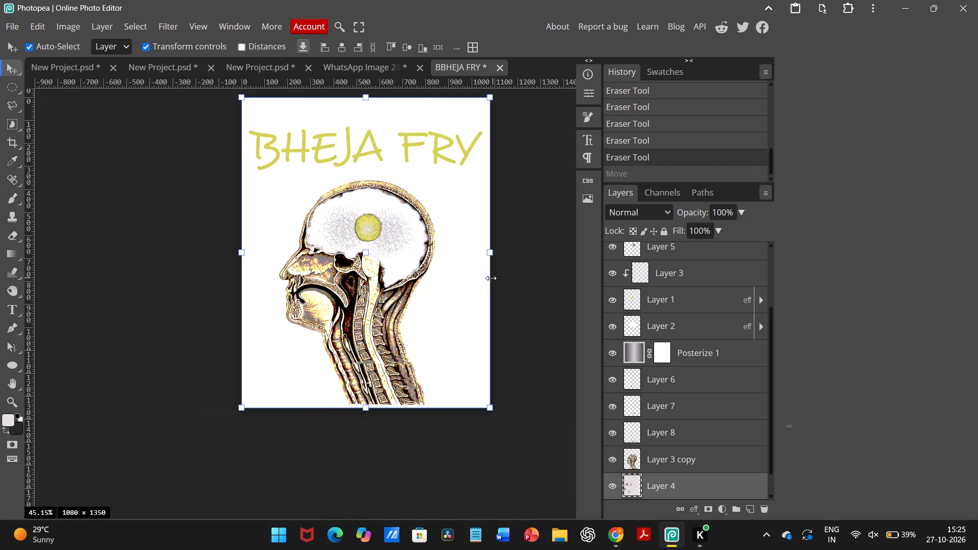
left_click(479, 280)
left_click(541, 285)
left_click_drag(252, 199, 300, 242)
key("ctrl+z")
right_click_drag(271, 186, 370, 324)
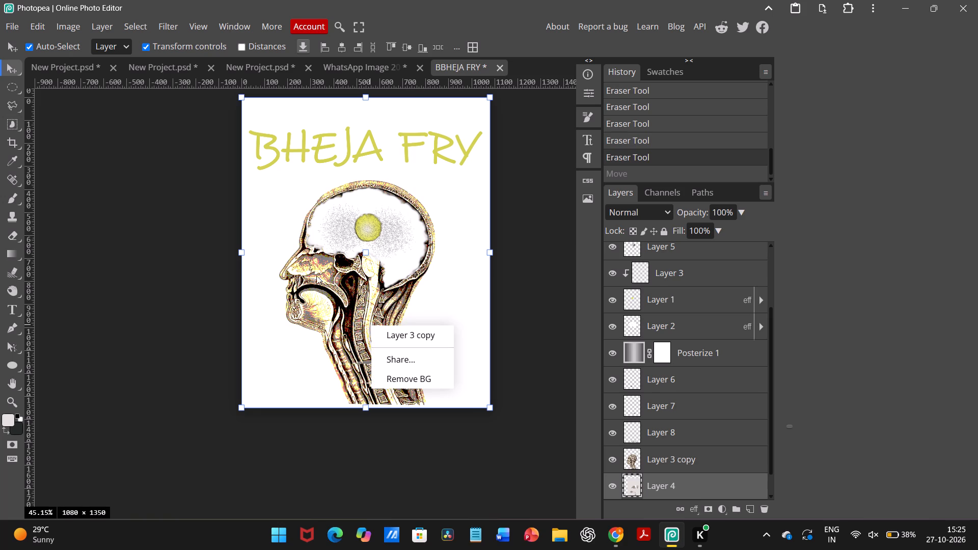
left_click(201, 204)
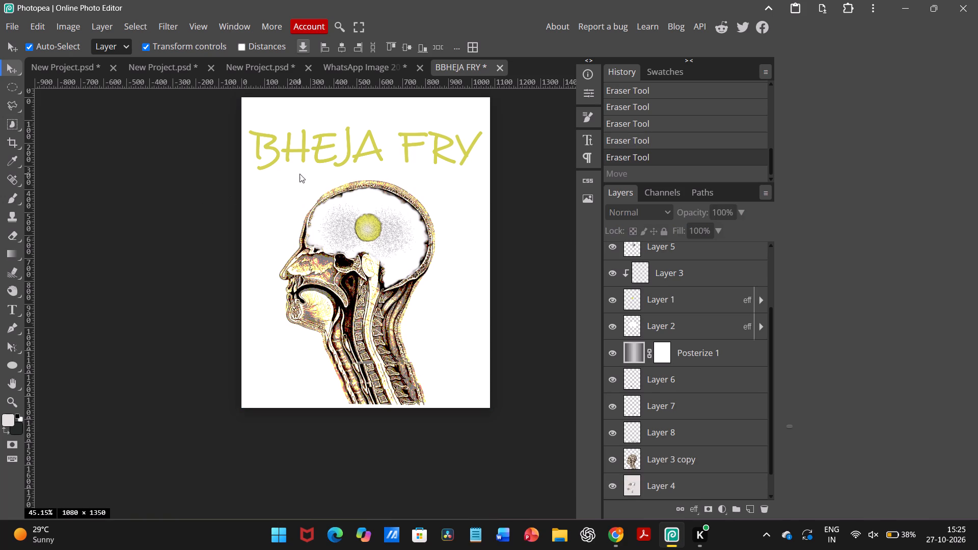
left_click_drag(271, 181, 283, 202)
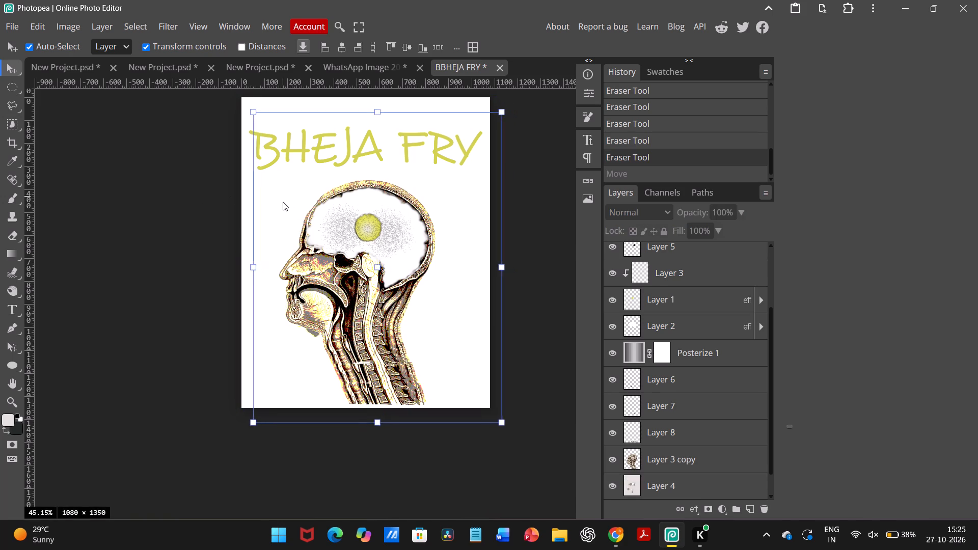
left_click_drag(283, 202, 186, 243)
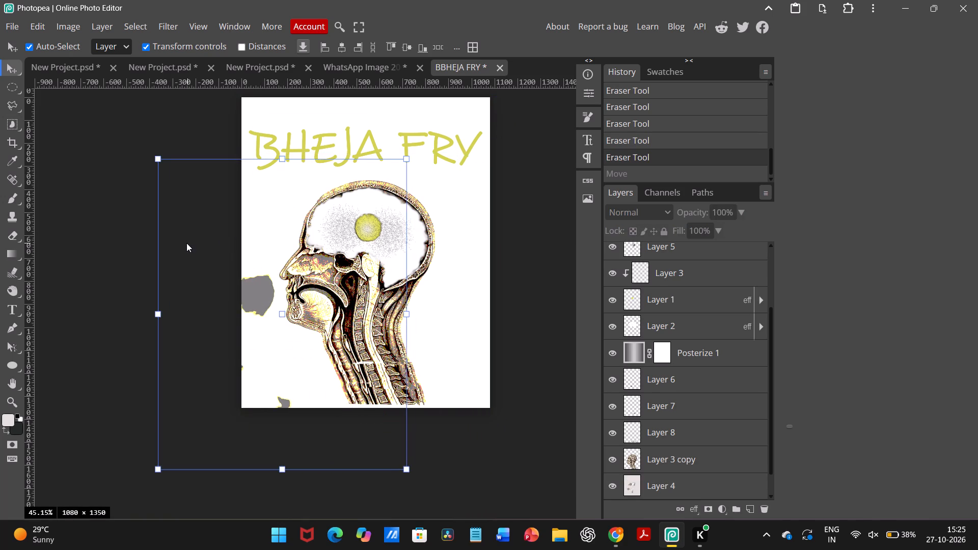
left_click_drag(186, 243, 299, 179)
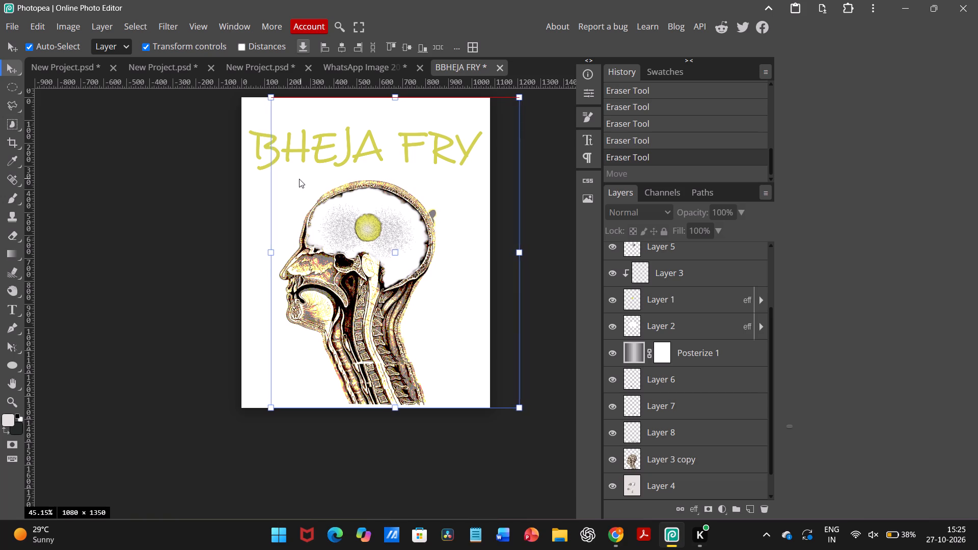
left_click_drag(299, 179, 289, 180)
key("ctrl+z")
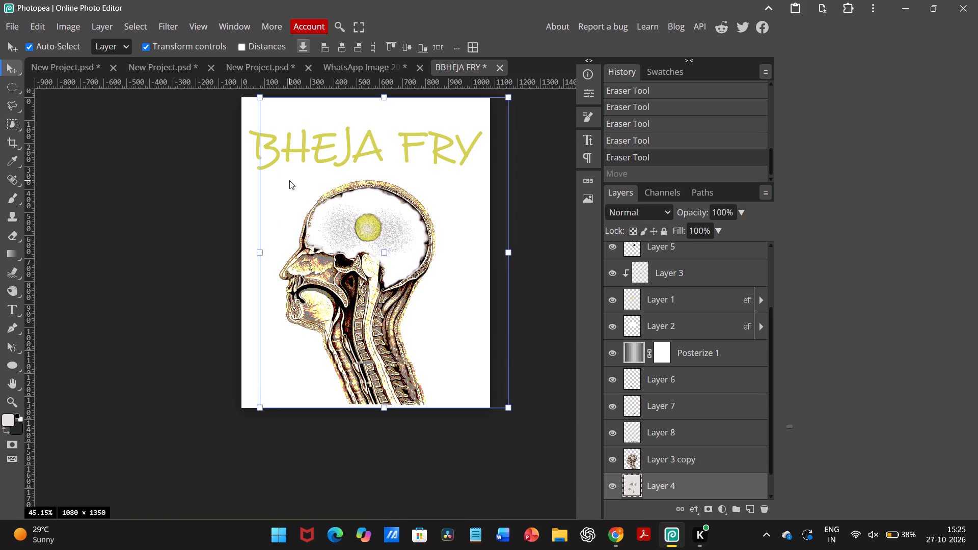
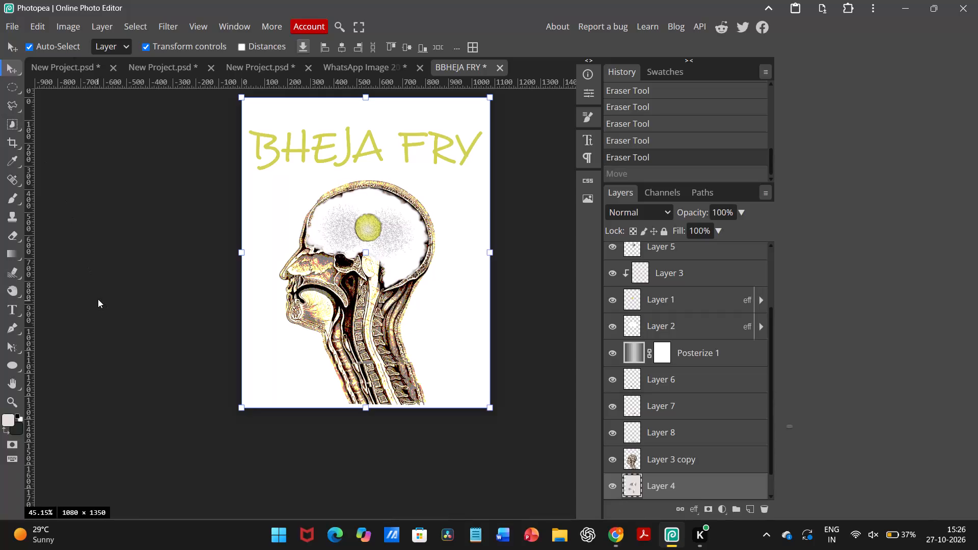
Lock the Layer 4 background so it cannot be moved.
left_click(515, 341)
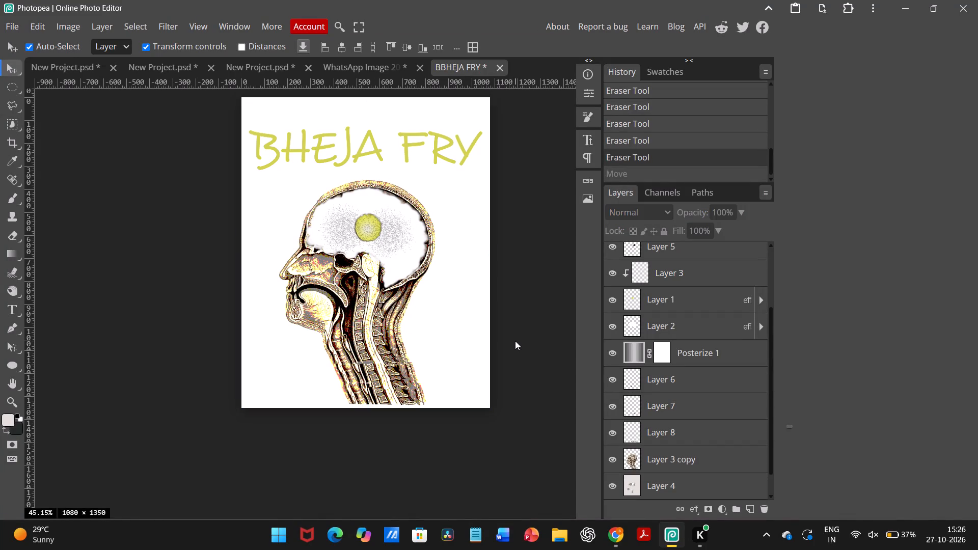
left_click(270, 190)
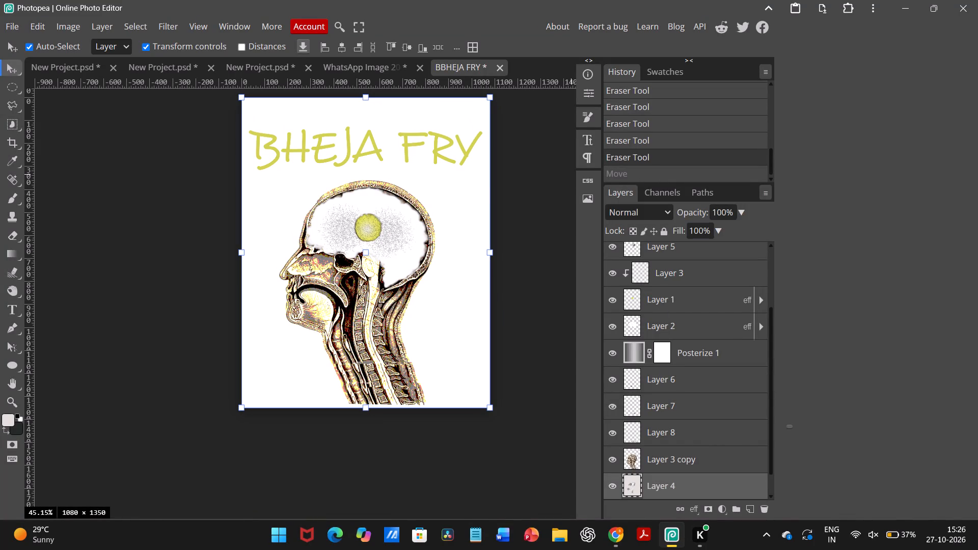
left_click(663, 234)
left_click(540, 257)
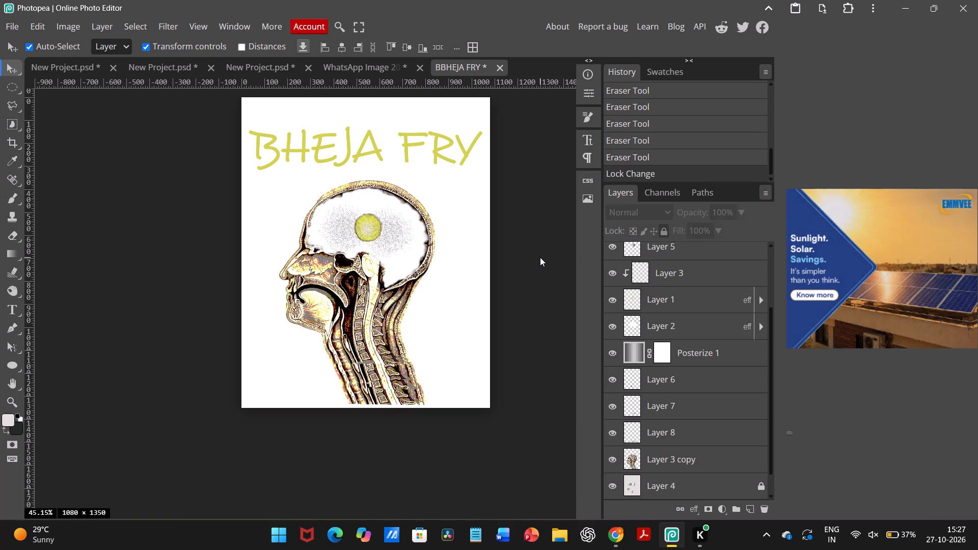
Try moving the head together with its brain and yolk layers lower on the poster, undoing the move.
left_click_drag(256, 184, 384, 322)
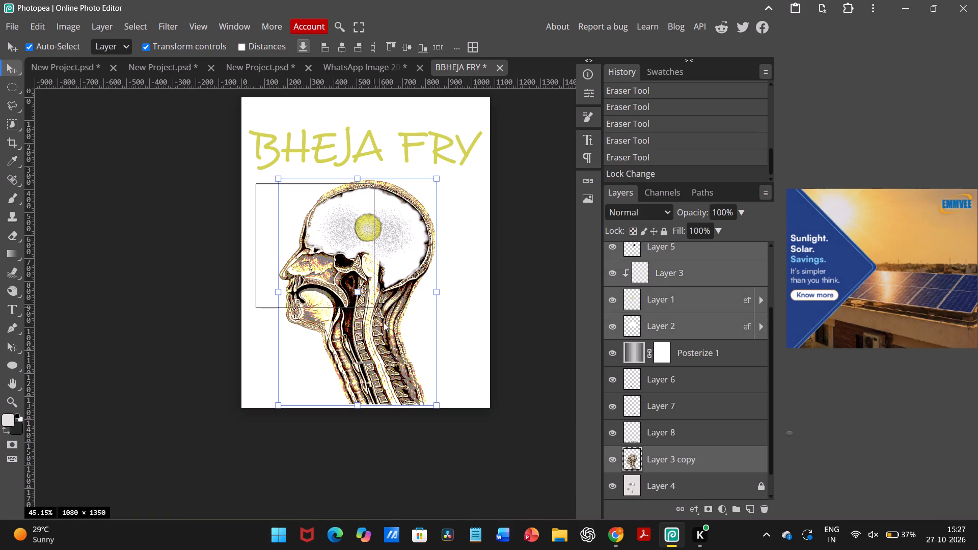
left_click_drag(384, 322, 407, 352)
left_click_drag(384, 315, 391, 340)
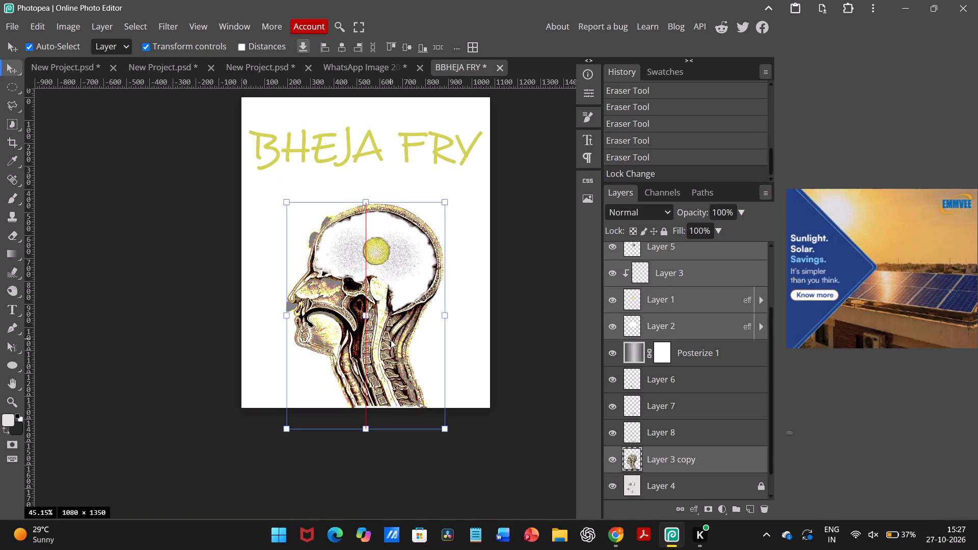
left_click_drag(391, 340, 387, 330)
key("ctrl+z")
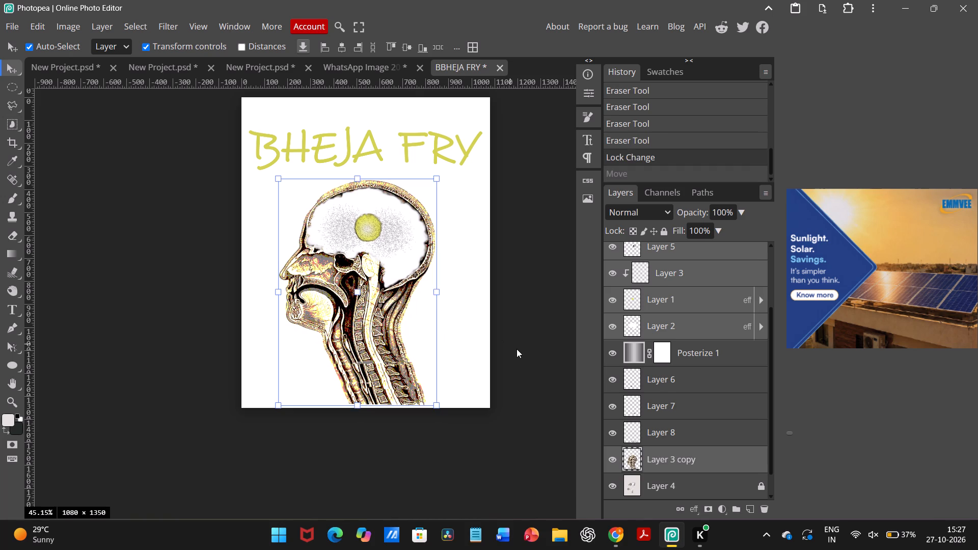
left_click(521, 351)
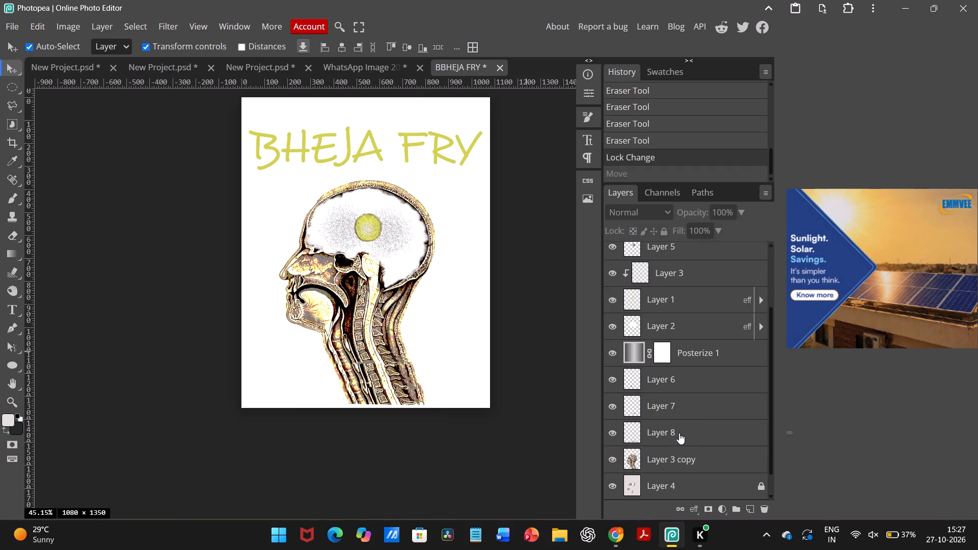
Merge Layer 6, Layer 7, Layer 8 and Layer 3 copy into a single head layer.
left_click(679, 433, "shift")
left_click(673, 459, "shift")
left_click(666, 425, "shift")
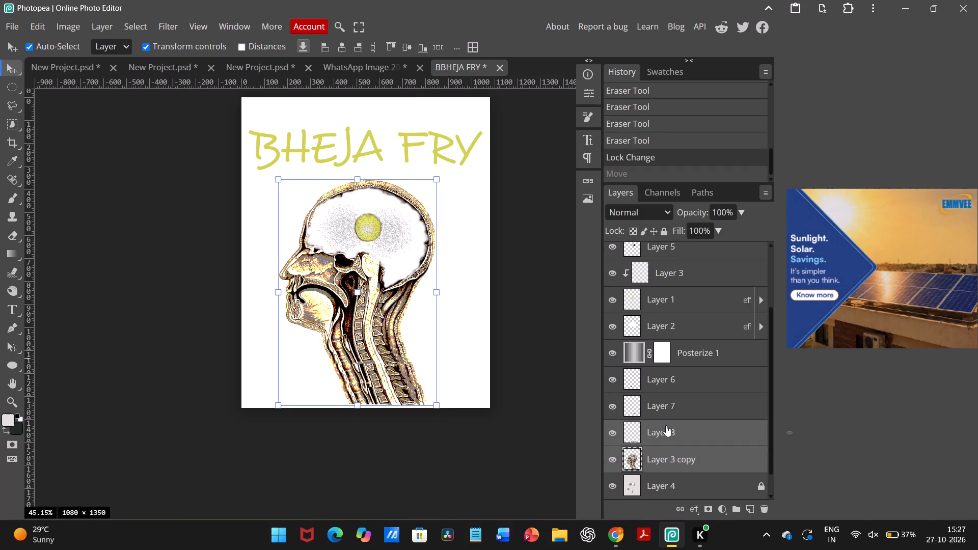
left_click(666, 408, "shift")
left_click(666, 381, "shift")
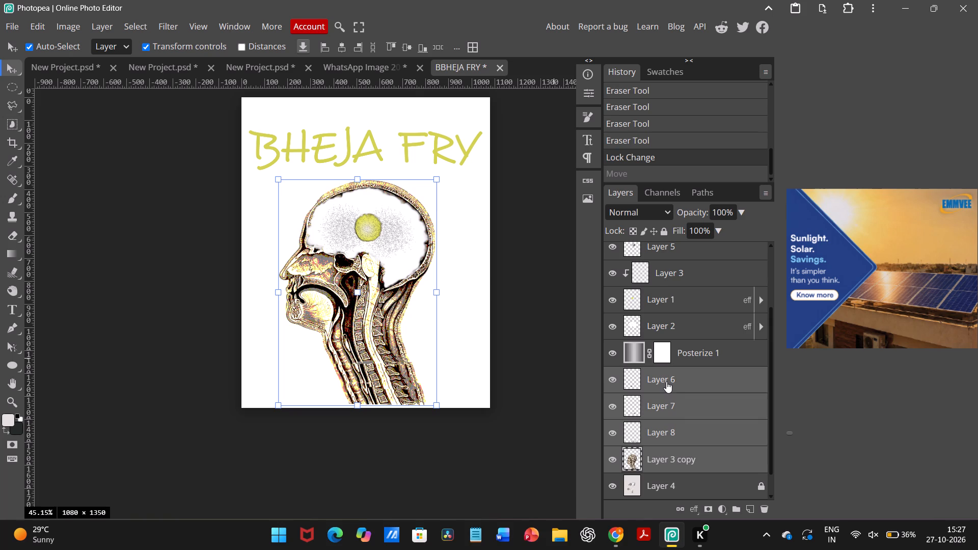
right_click(666, 381)
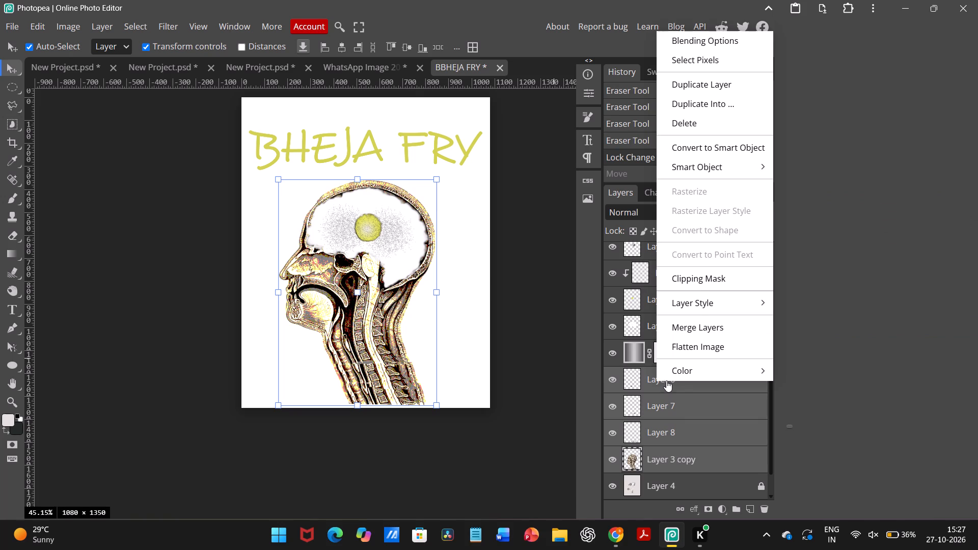
left_click(695, 281)
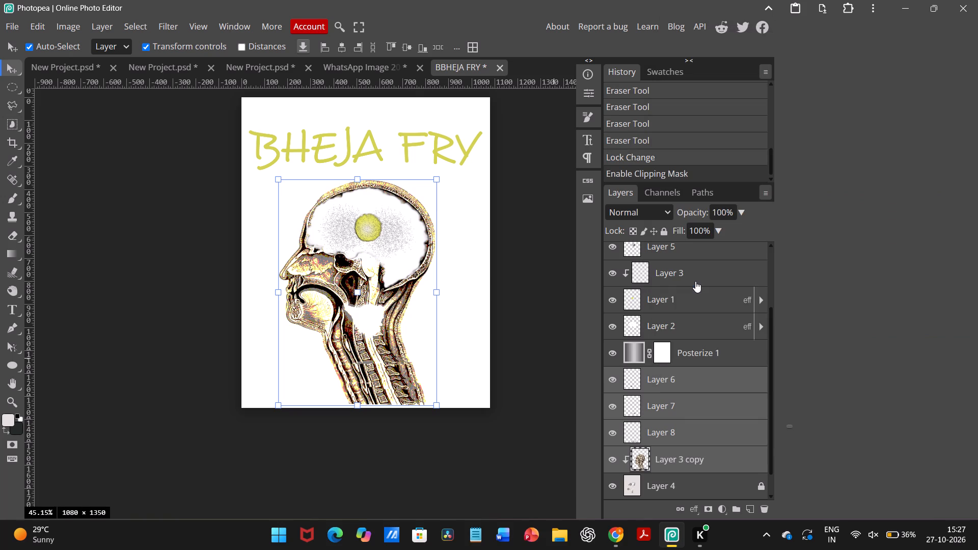
key("ctrl+z")
right_click(684, 420)
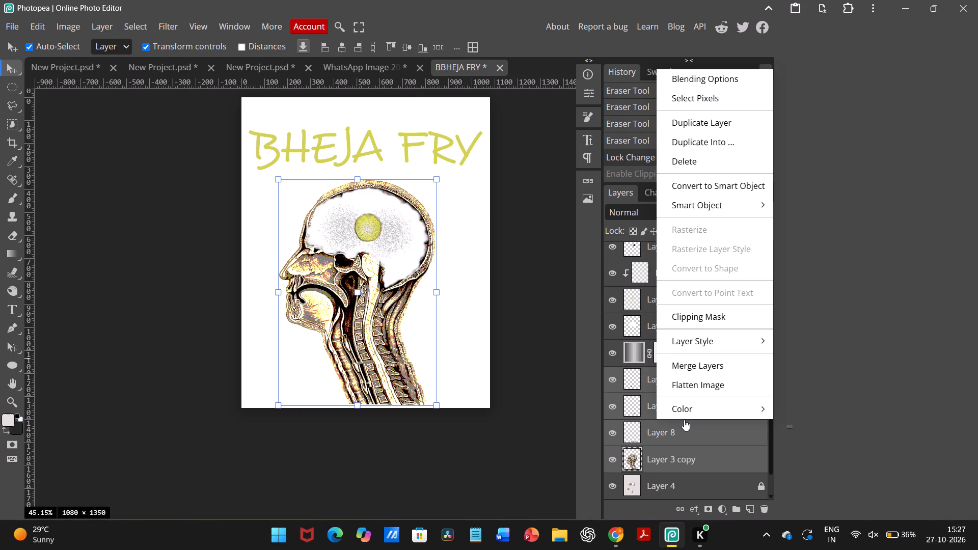
left_click(690, 363)
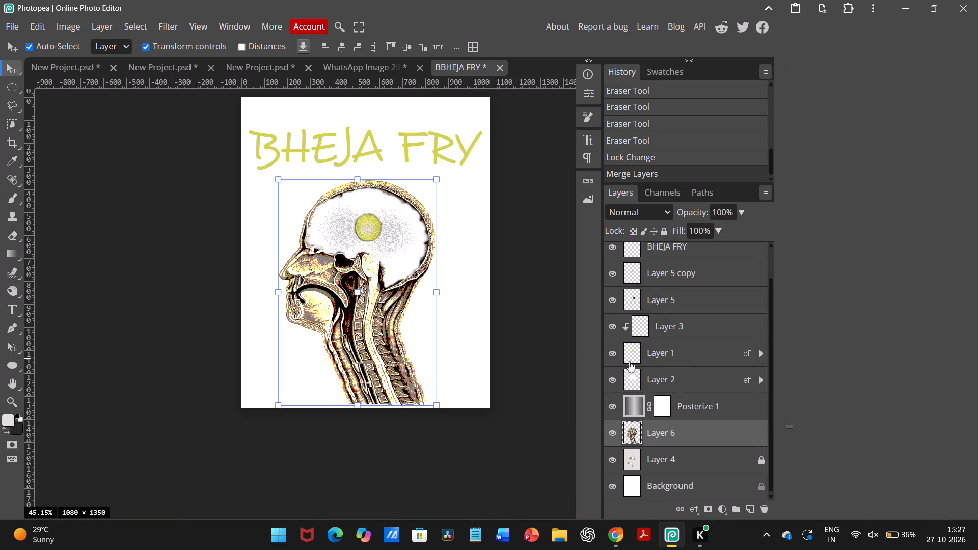
left_click(557, 298)
Move the merged head with its brain and yolk layers slightly down so the neck meets the poster's bottom edge.
left_click_drag(250, 185, 436, 280)
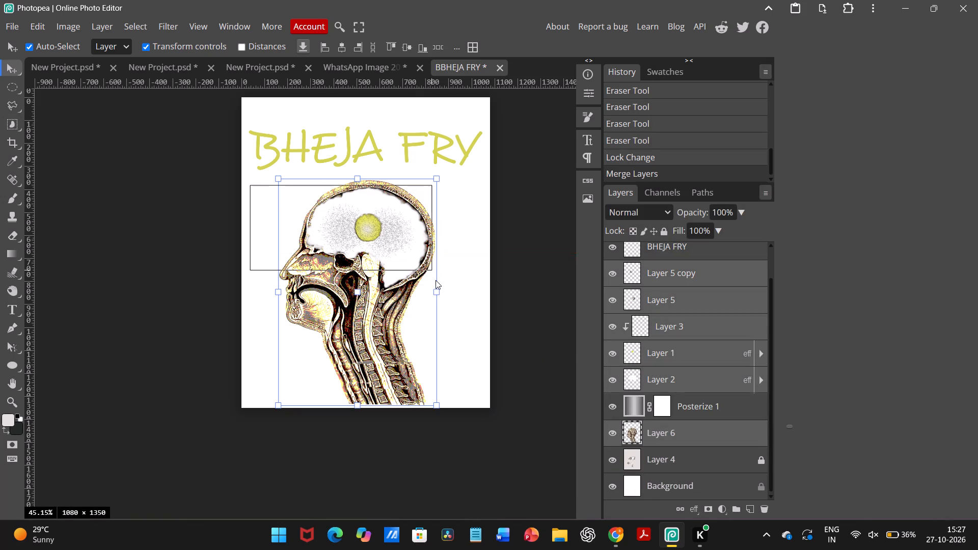
left_click_drag(436, 280, 432, 367)
left_click(372, 315)
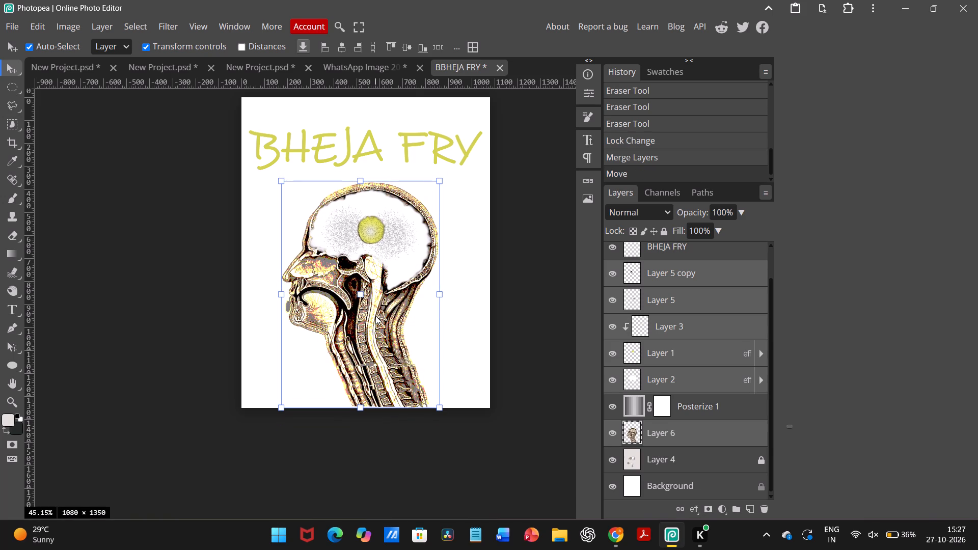
left_click(548, 327)
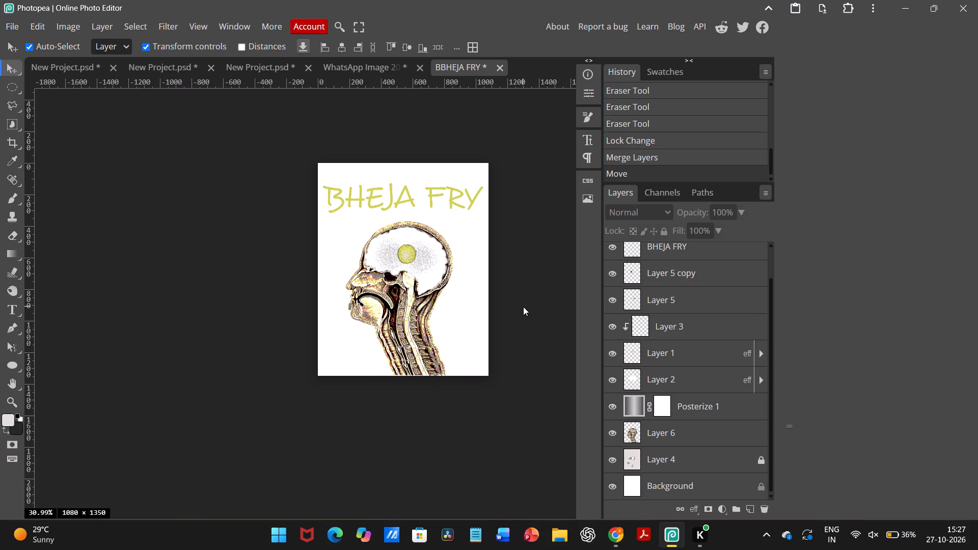
Select the BHEJA FRY title layer and begin choosing a filter for it.
scroll(523, 307, "up", 1)
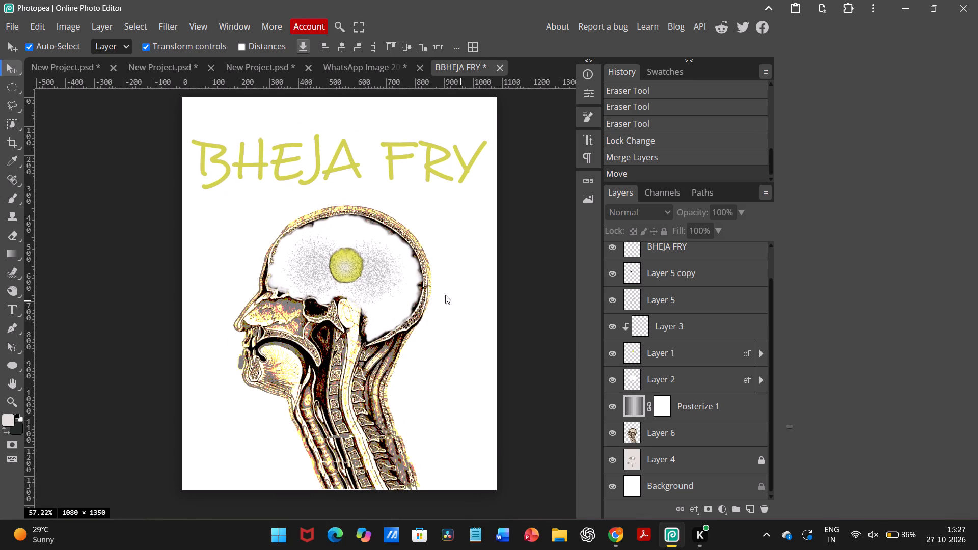
scroll(429, 284, "right", 1)
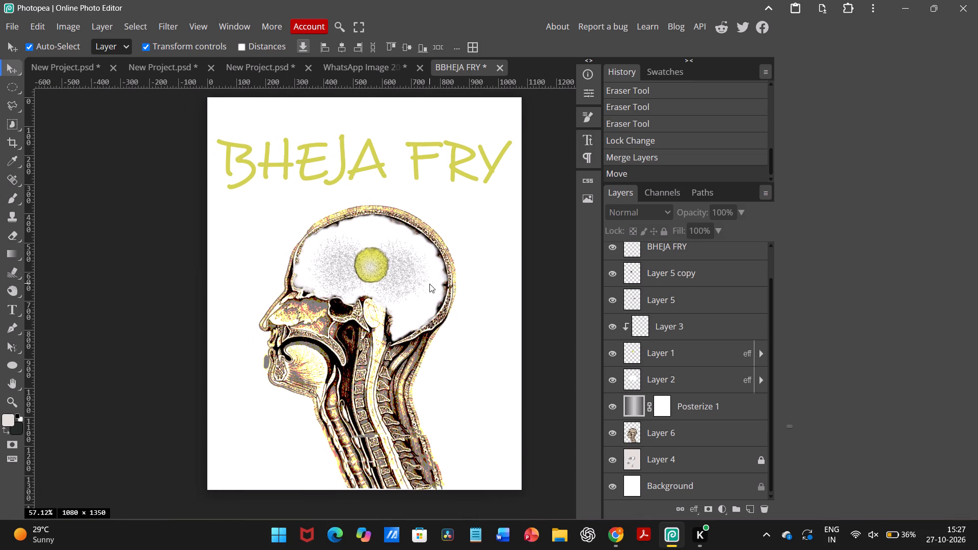
scroll(429, 284, "right", 1)
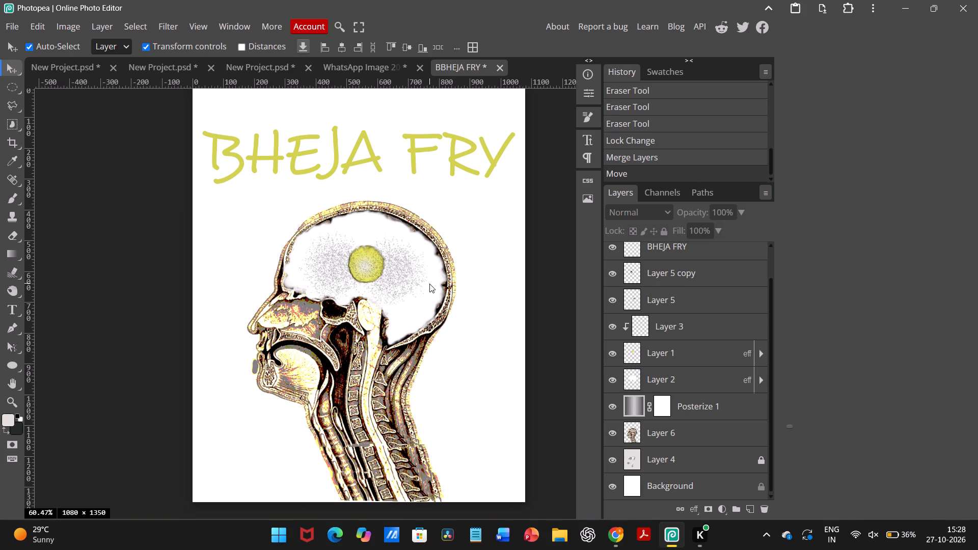
scroll(429, 284, "down", 1)
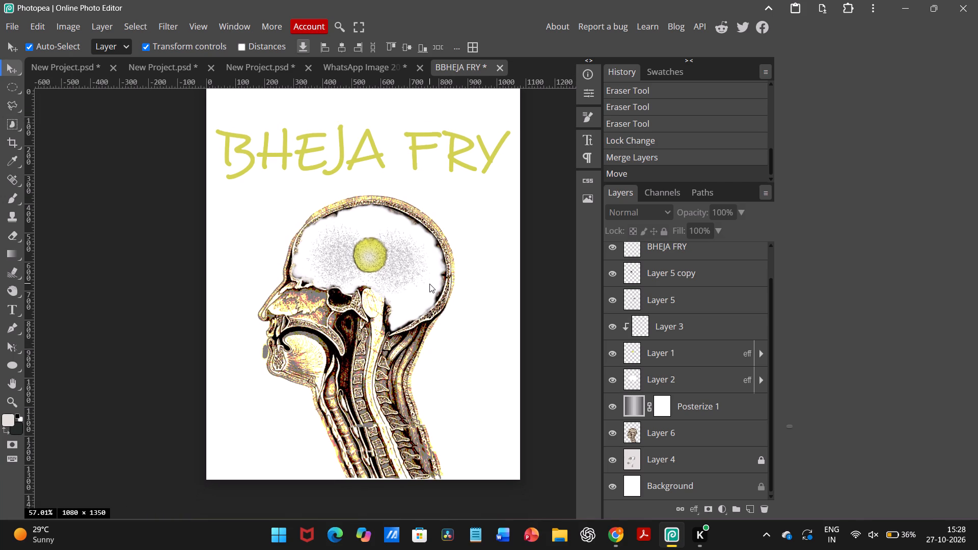
scroll(617, 317, "up", 1)
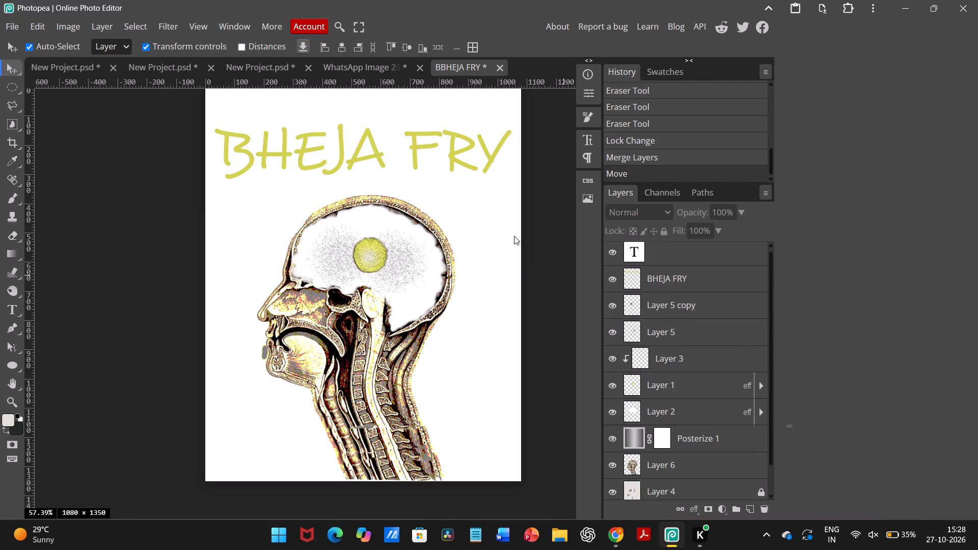
scroll(509, 234, "up", 1)
left_click(443, 169)
left_click(380, 169)
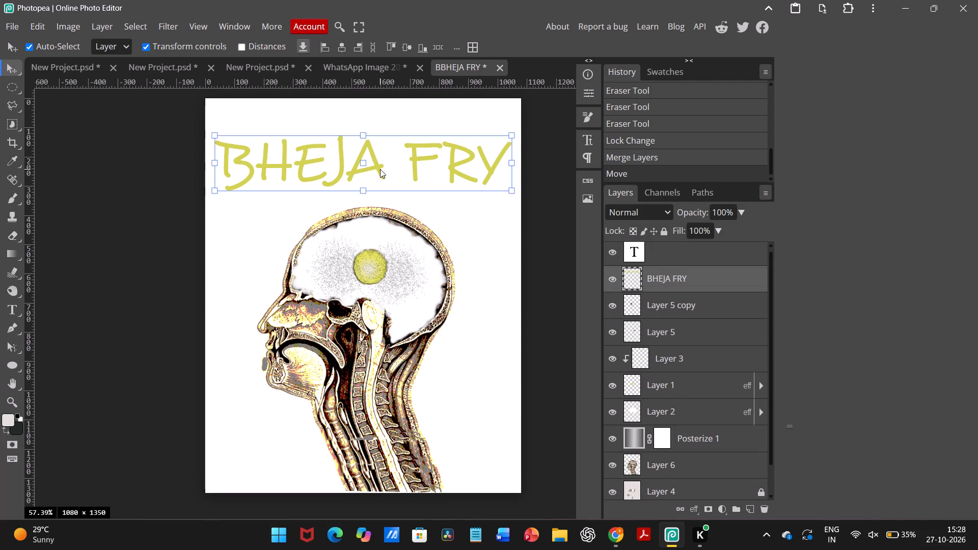
left_click(171, 29)
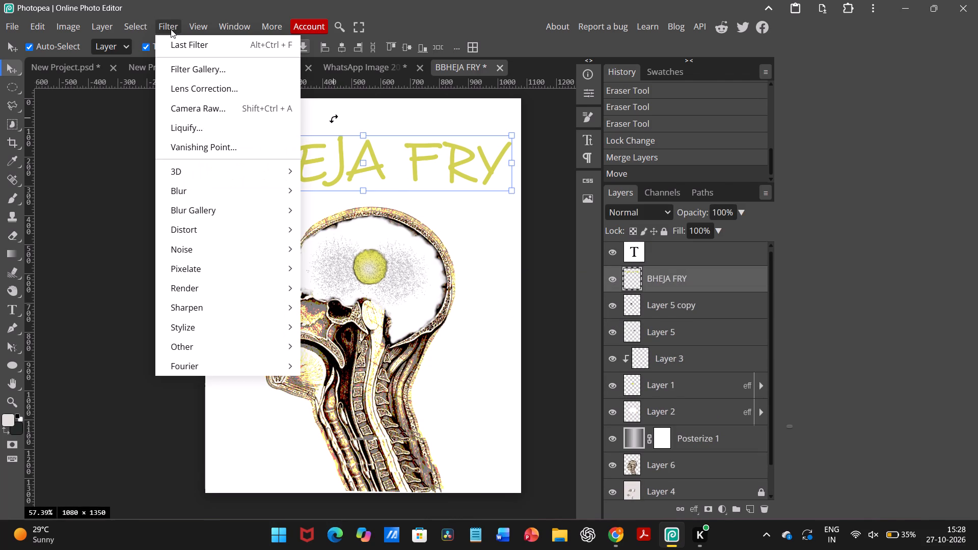
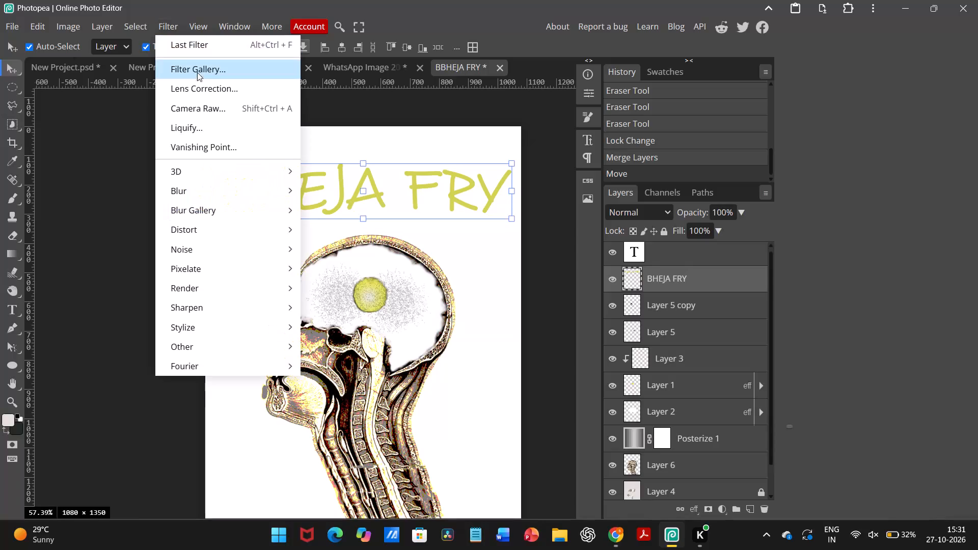
Preview several Artistic effects from the Filter Gallery on the BHEJA FRY title and apply Rough Pastels with a Canvas texture.
left_click(198, 75)
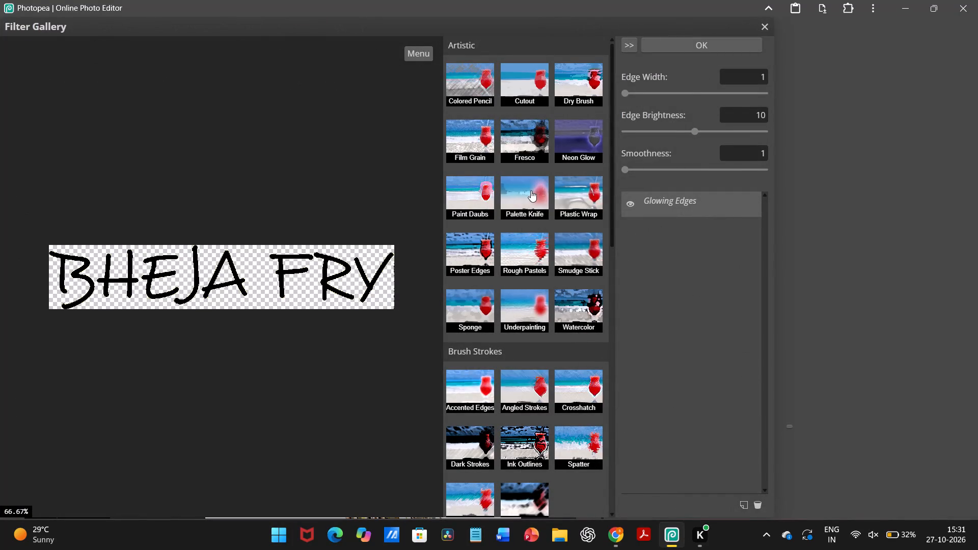
left_click(531, 190)
left_click(585, 195)
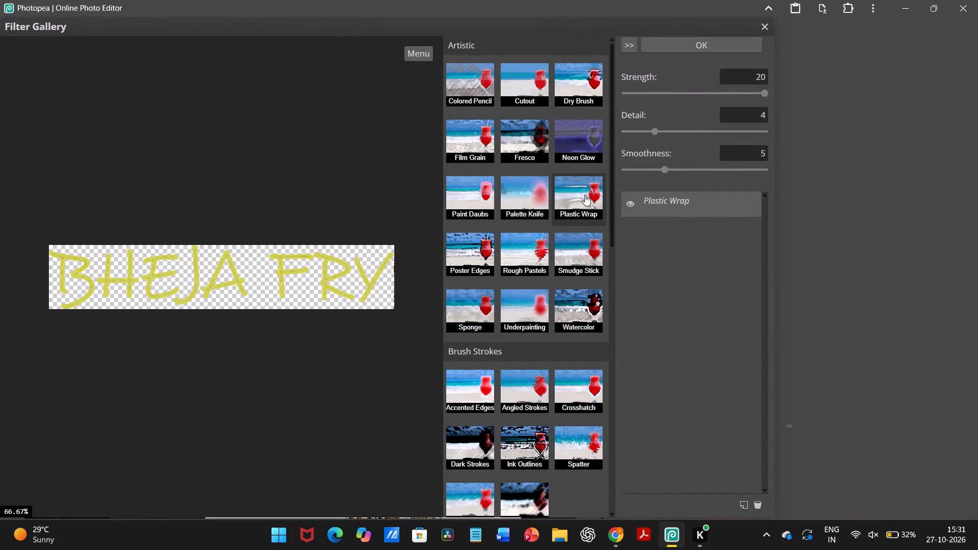
left_click(563, 145)
left_click(523, 128)
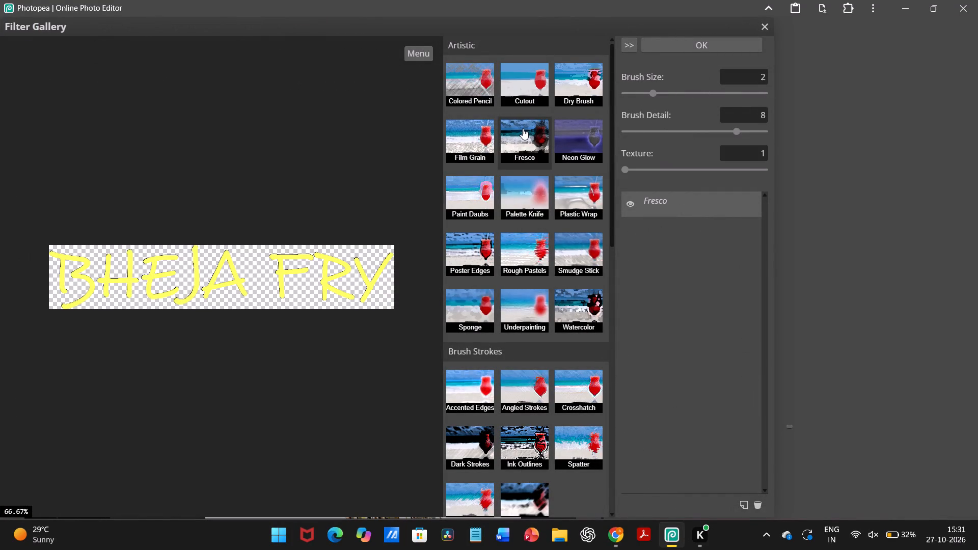
left_click(465, 129)
left_click(475, 90)
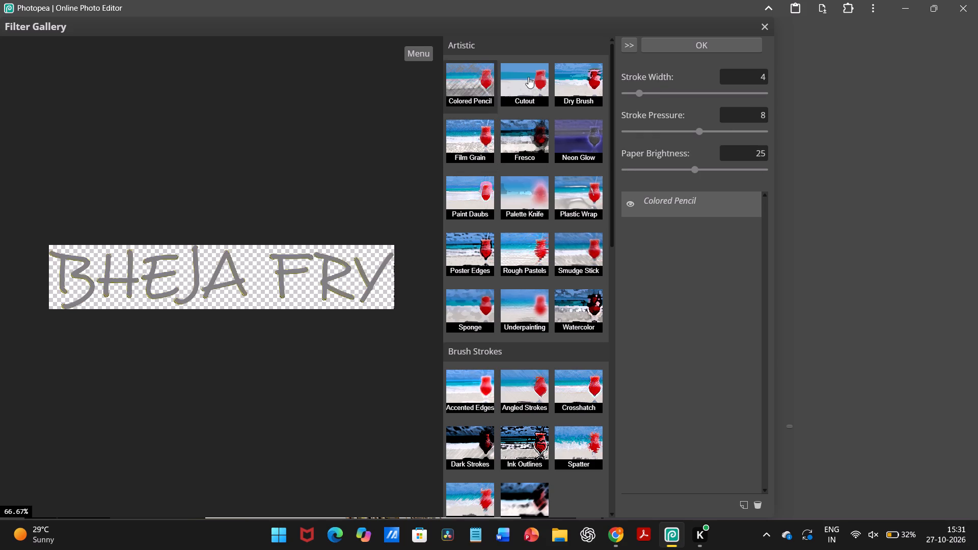
left_click(542, 72)
left_click(592, 64)
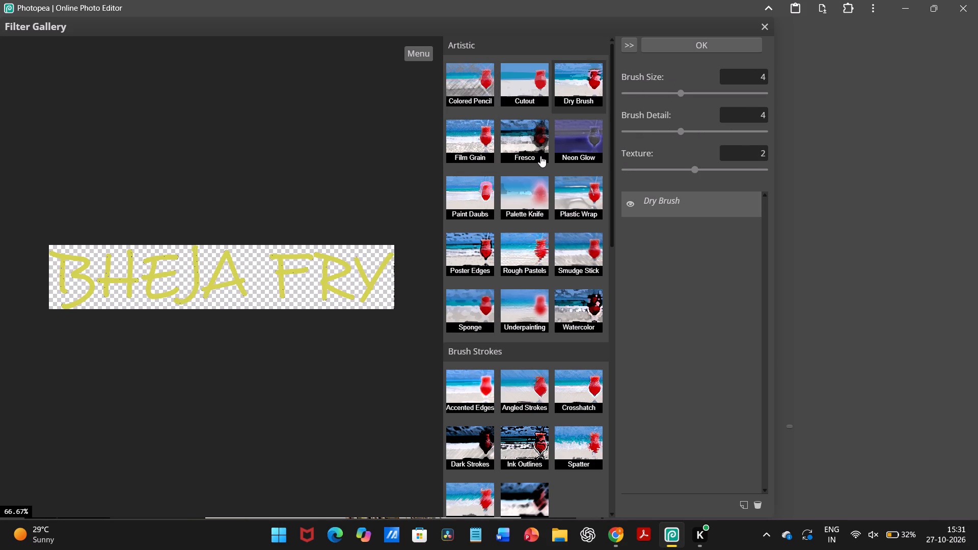
scroll(540, 156, "down", 1)
left_click(530, 198)
left_click(565, 201)
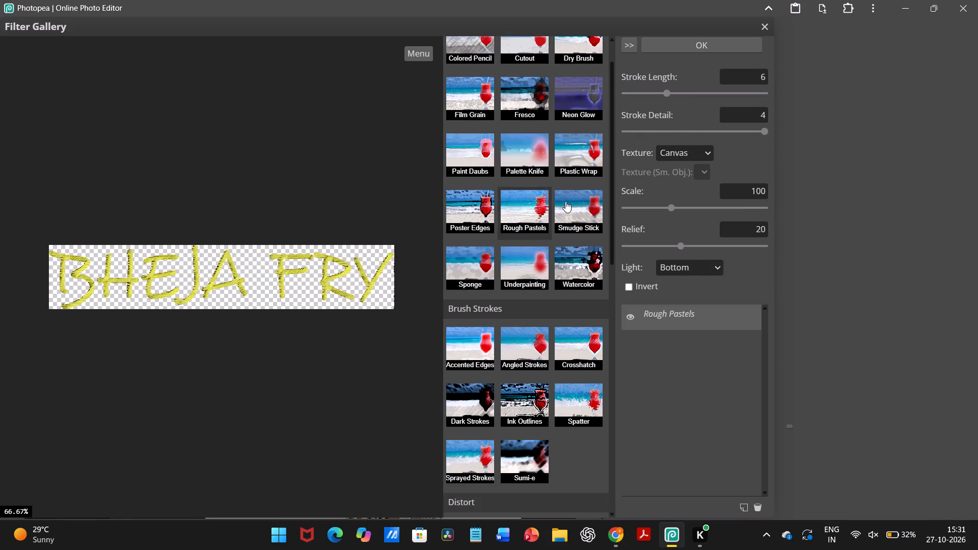
left_click(522, 212)
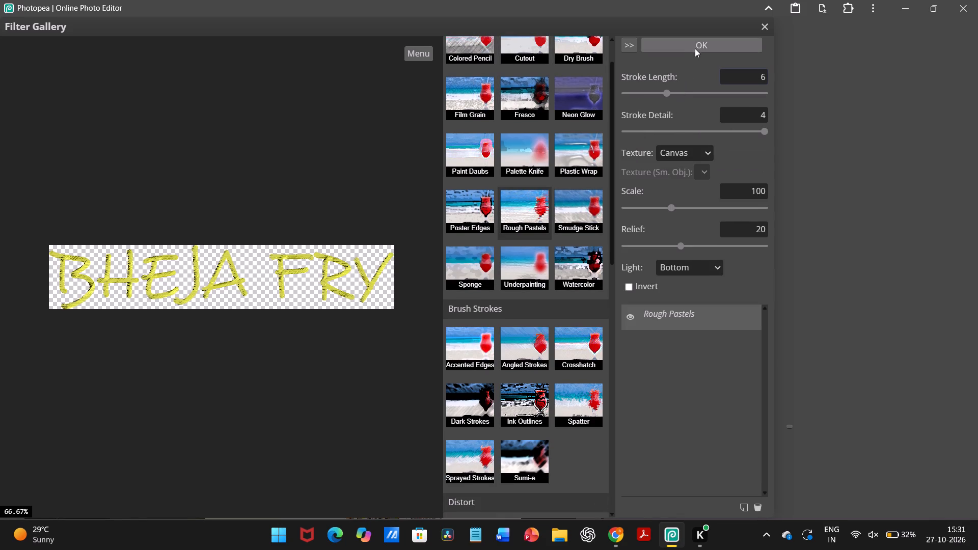
left_click(694, 47)
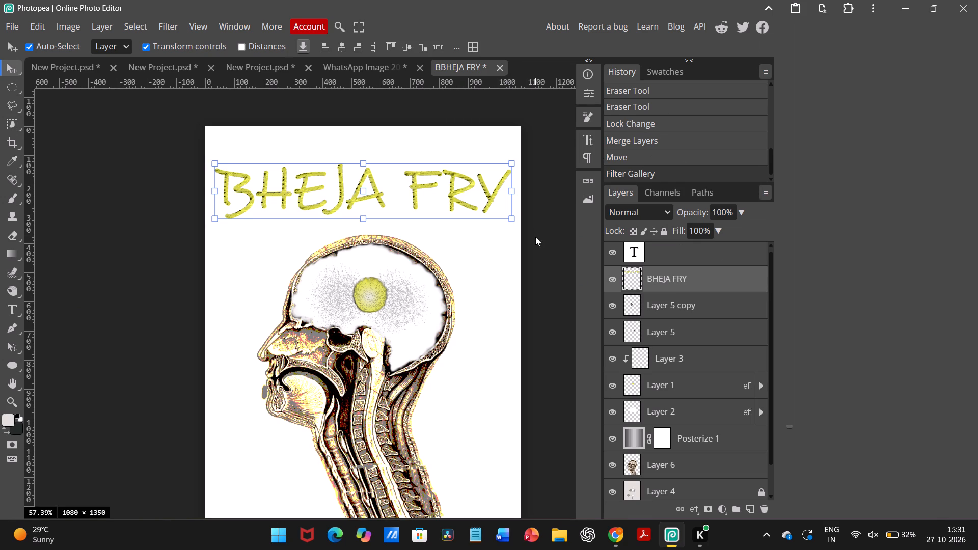
left_click(536, 238)
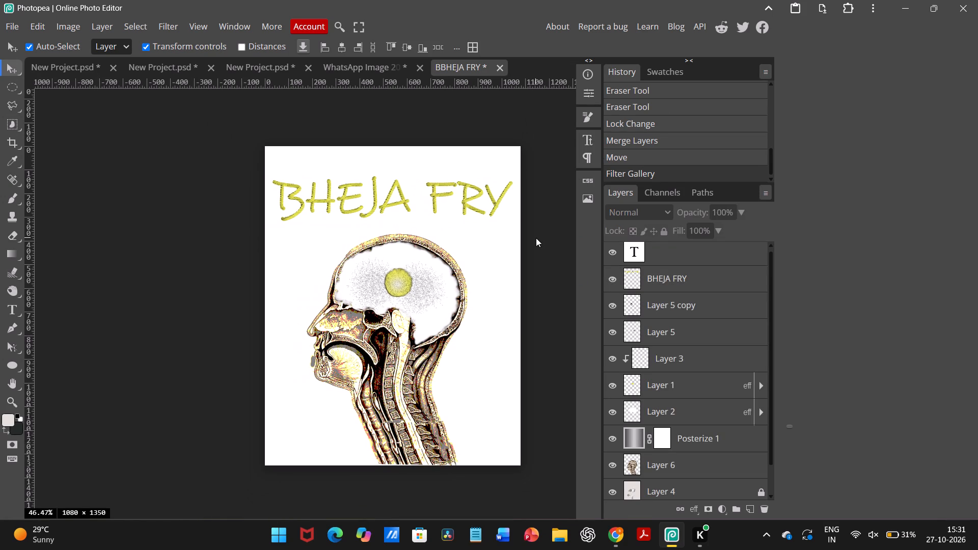
Move the BHEJA FRY title slightly down toward the head, keeping it horizontally centred on the poster.
scroll(536, 238, "down", 1)
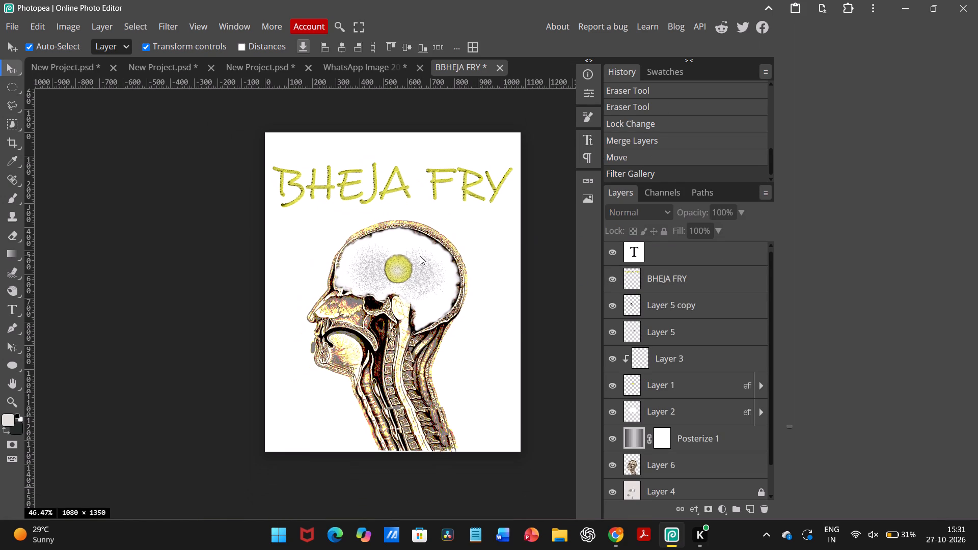
scroll(420, 256, "right", 1)
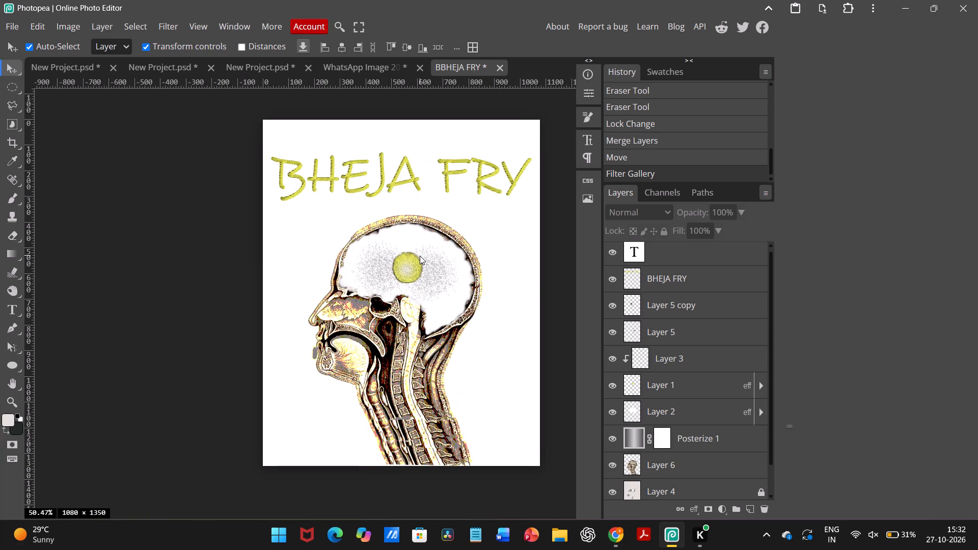
scroll(420, 256, "up", 1)
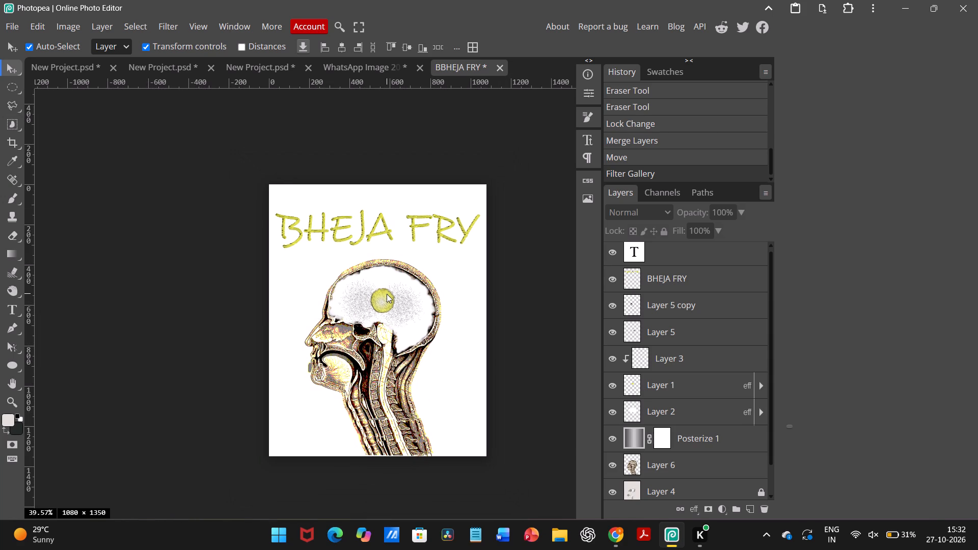
left_click_drag(359, 221, 359, 222)
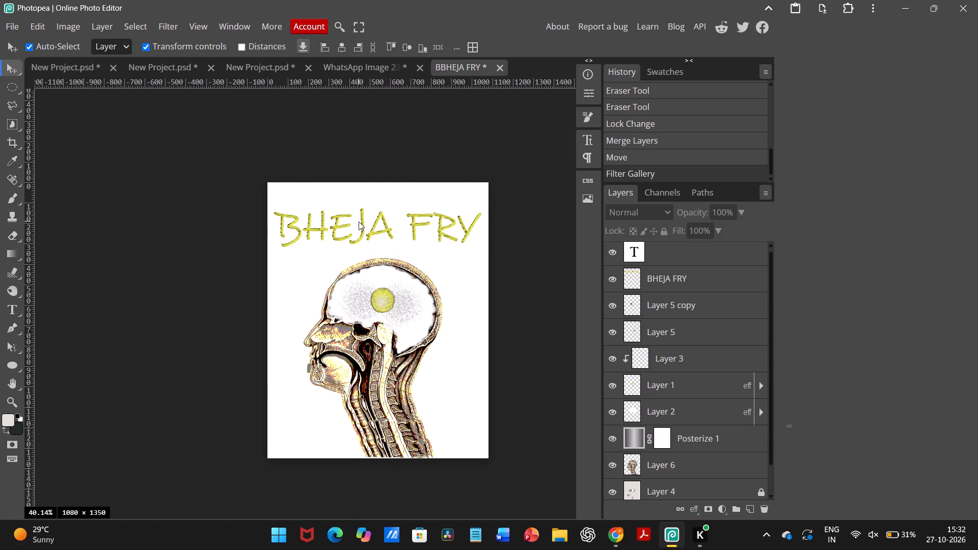
left_click_drag(359, 222, 359, 235)
left_click_drag(359, 235, 359, 254)
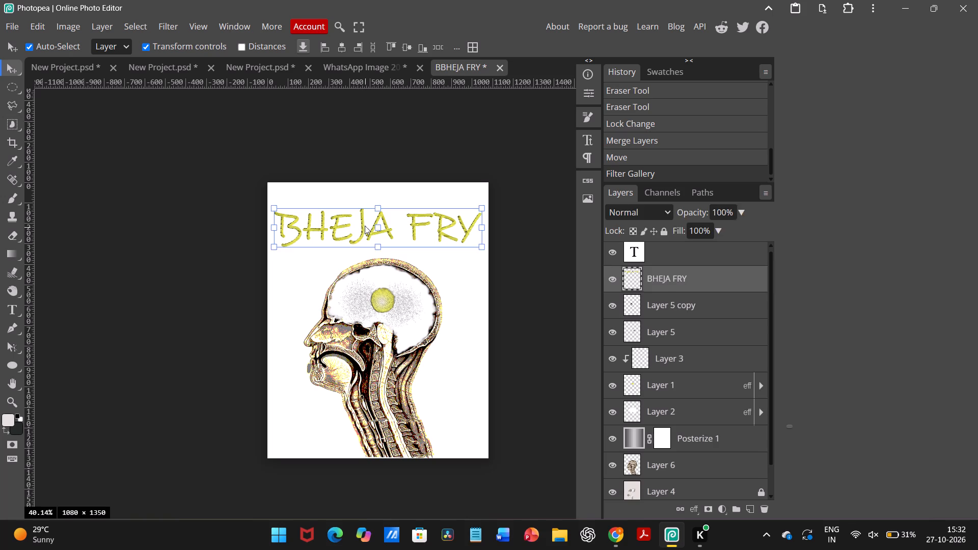
left_click_drag(365, 226, 368, 231)
left_click_drag(353, 228, 351, 254)
left_click_drag(300, 228, 298, 246)
left_click_drag(391, 221, 393, 237)
left_click_drag(387, 232, 386, 243)
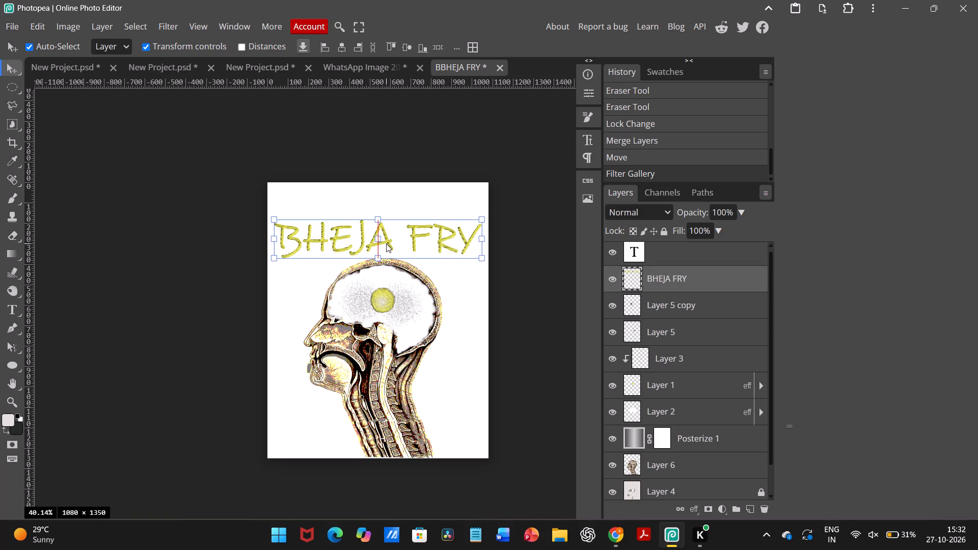
left_click_drag(386, 243, 388, 236)
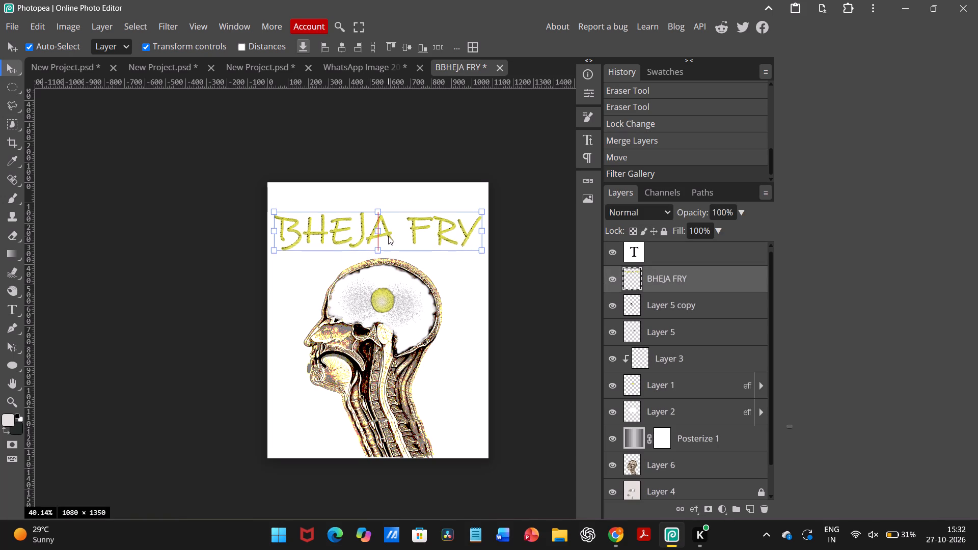
left_click_drag(388, 236, 388, 237)
left_click(466, 139)
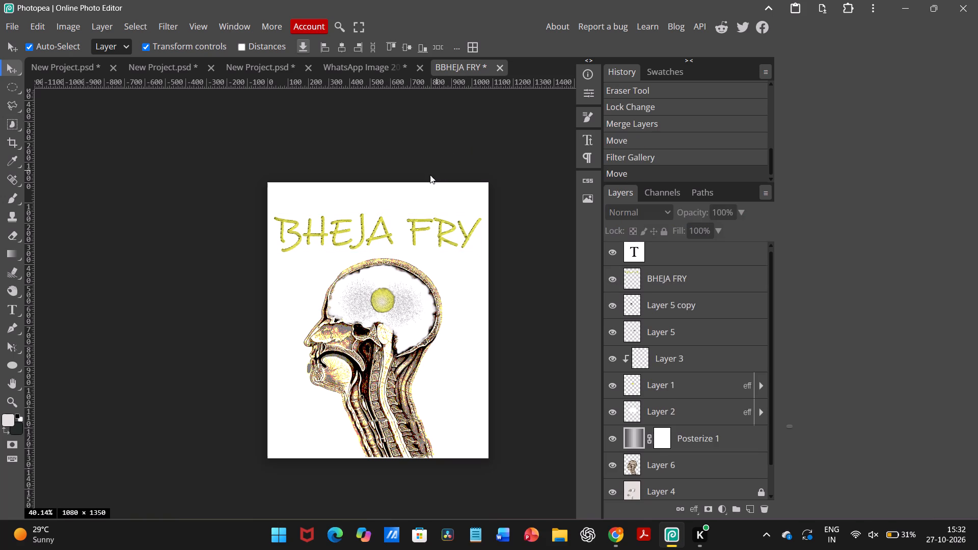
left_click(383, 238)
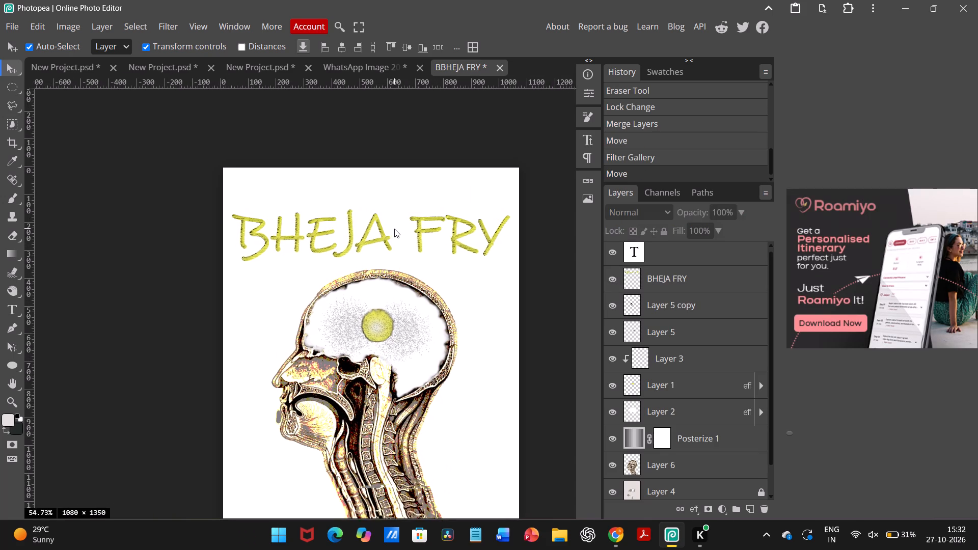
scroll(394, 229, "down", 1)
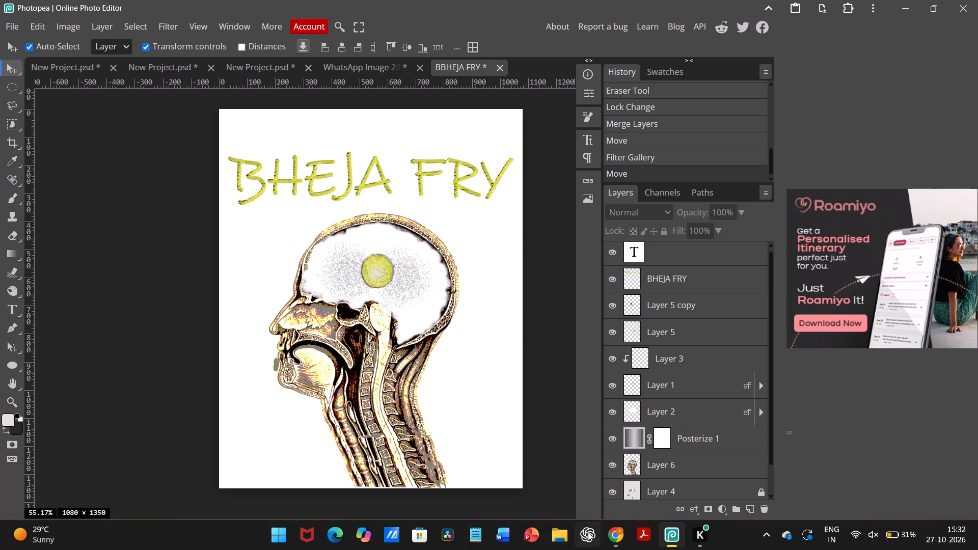
Switch to the Chrome browser and search Pinterest for "MIND FUCK posters".
left_click(607, 543)
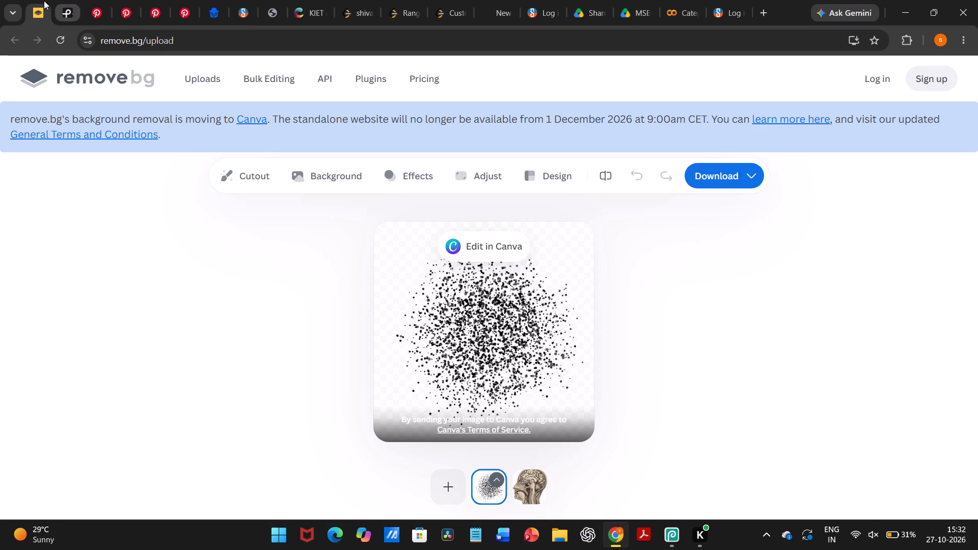
left_click(68, 4)
left_click(94, 5)
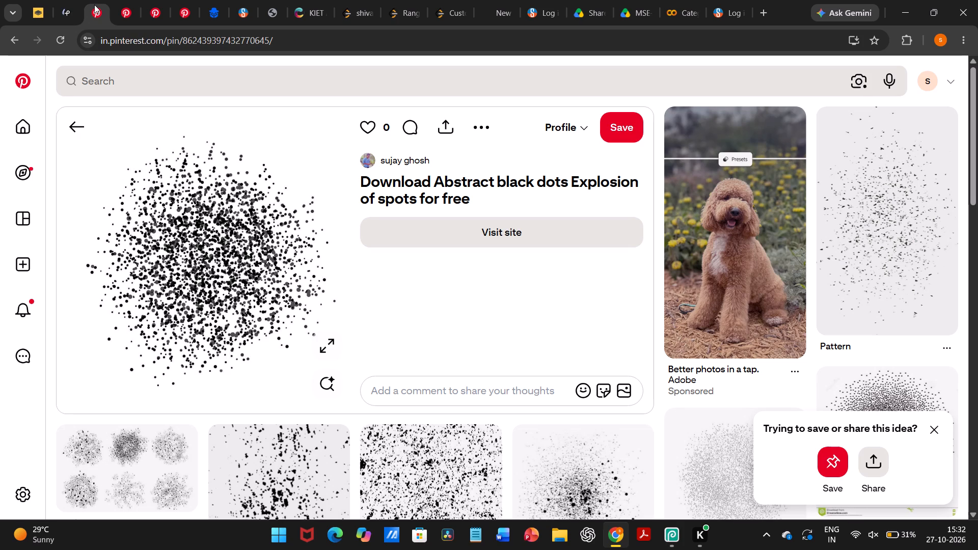
left_click(124, 10)
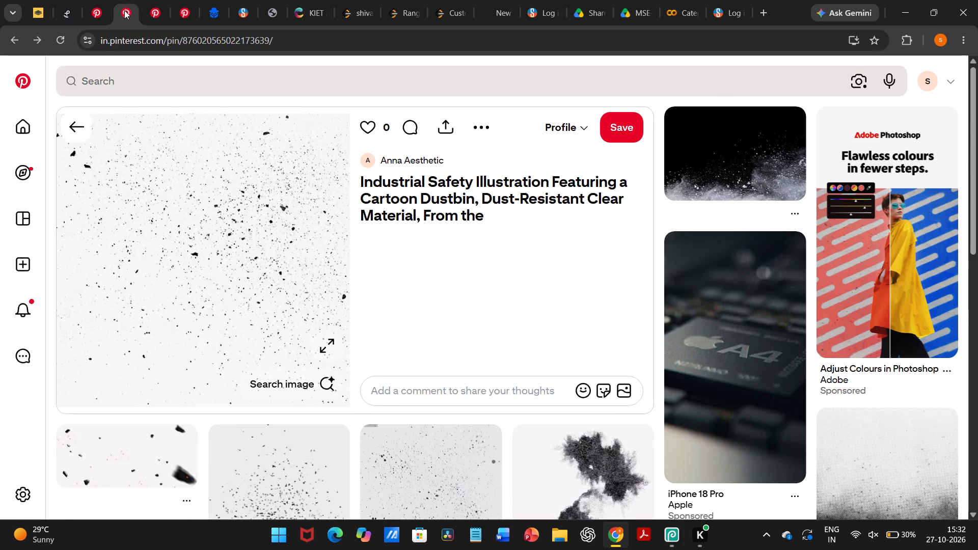
left_click(158, 17)
left_click(184, 88)
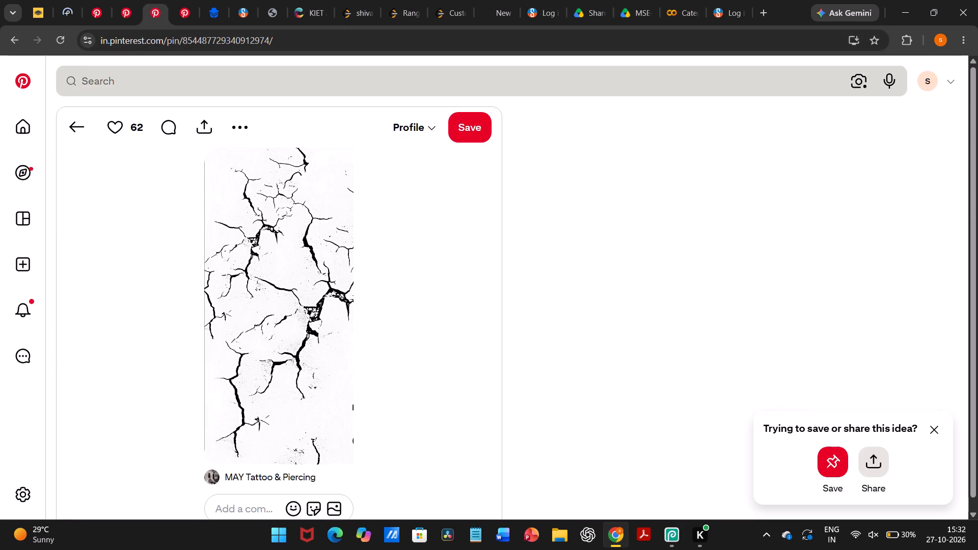
type("MIND FUCK")
key("space")
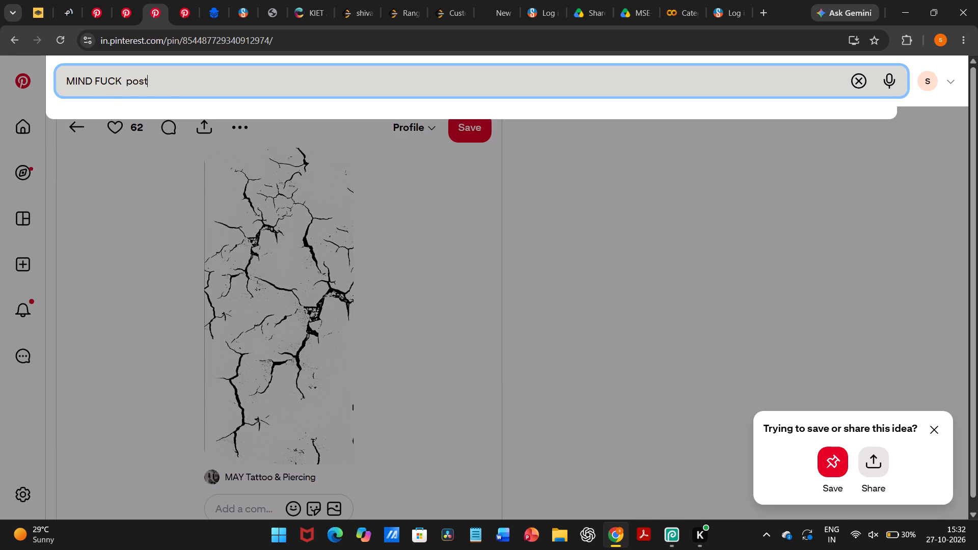
key("BackSpace")
key("BackSpace")
key("a")
key("BackSpace")
key("s")
key("Return")
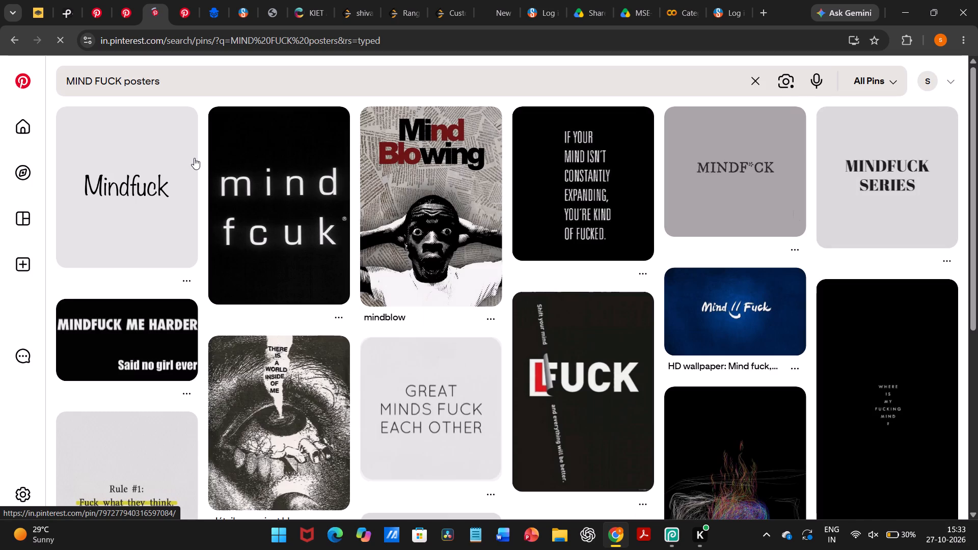
Browse the Pinterest results for "MIND FUCK posters", examining their typography and brain and head imagery for poster ideas.
scroll(289, 242, "down", 3)
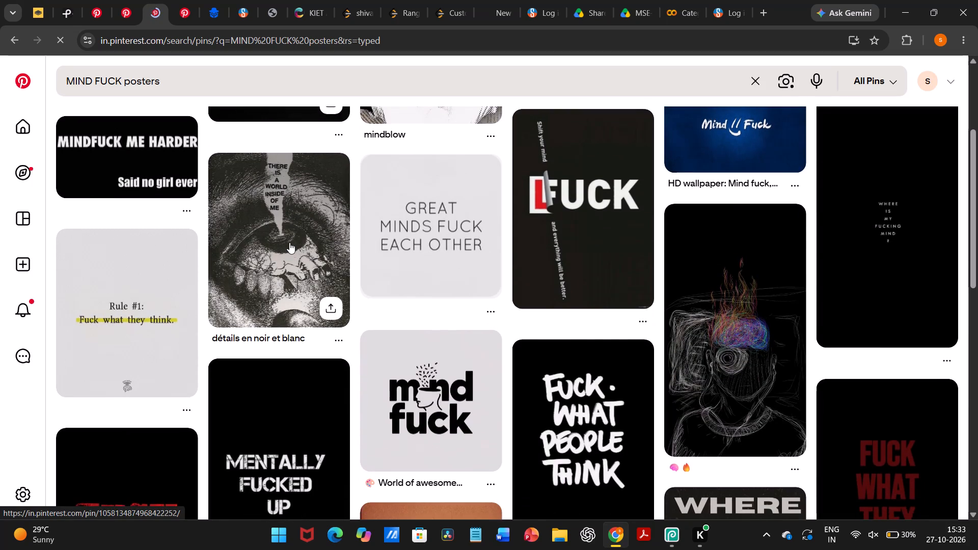
scroll(289, 242, "down", 1)
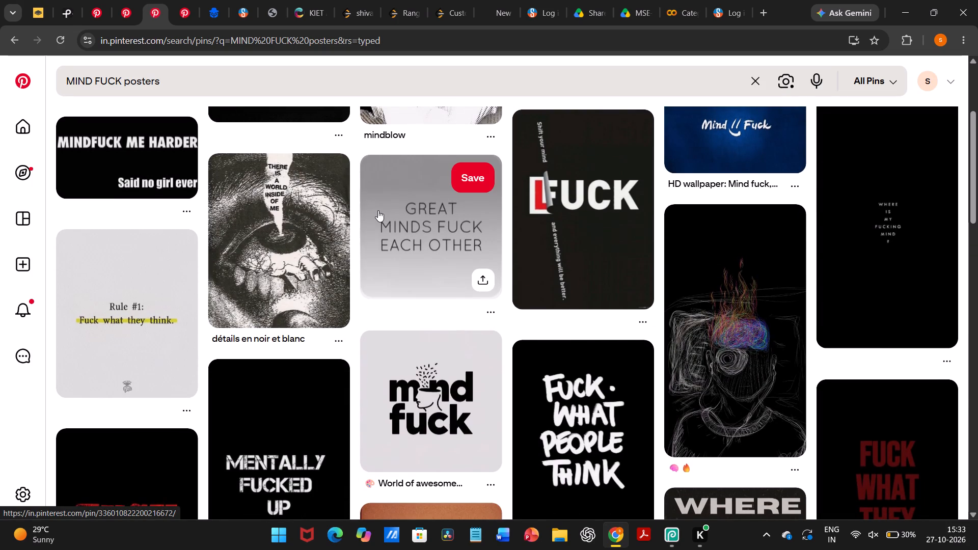
scroll(378, 210, "down", 2)
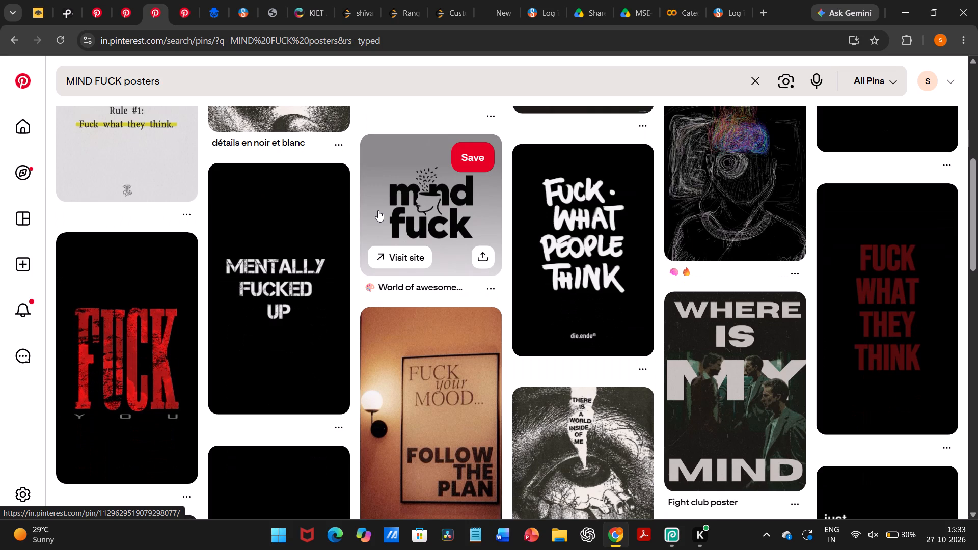
scroll(378, 210, "down", 1)
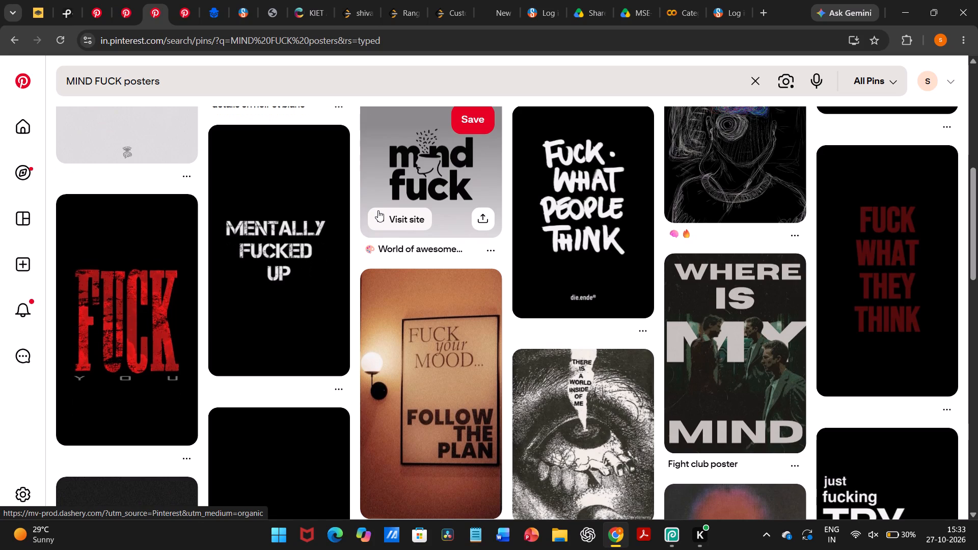
scroll(551, 274, "down", 2)
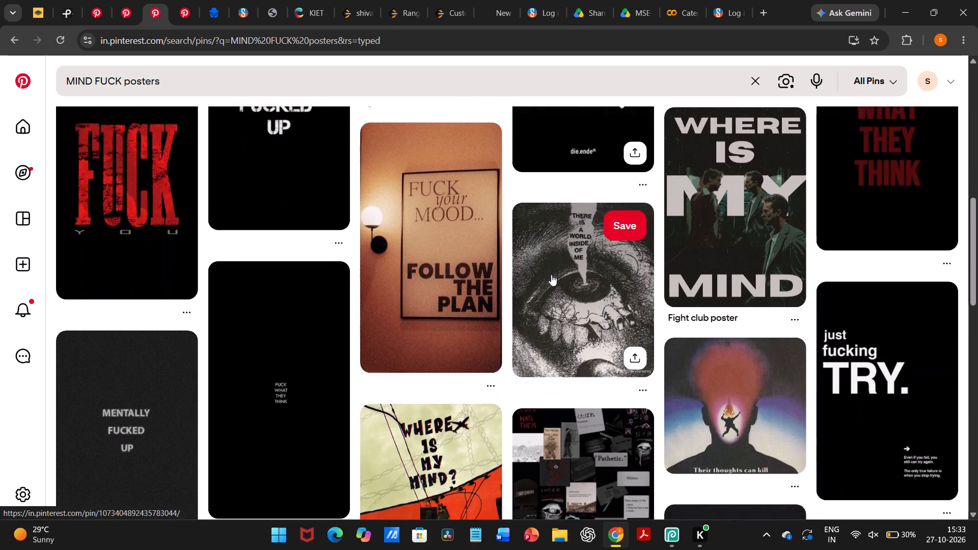
scroll(551, 274, "down", 1)
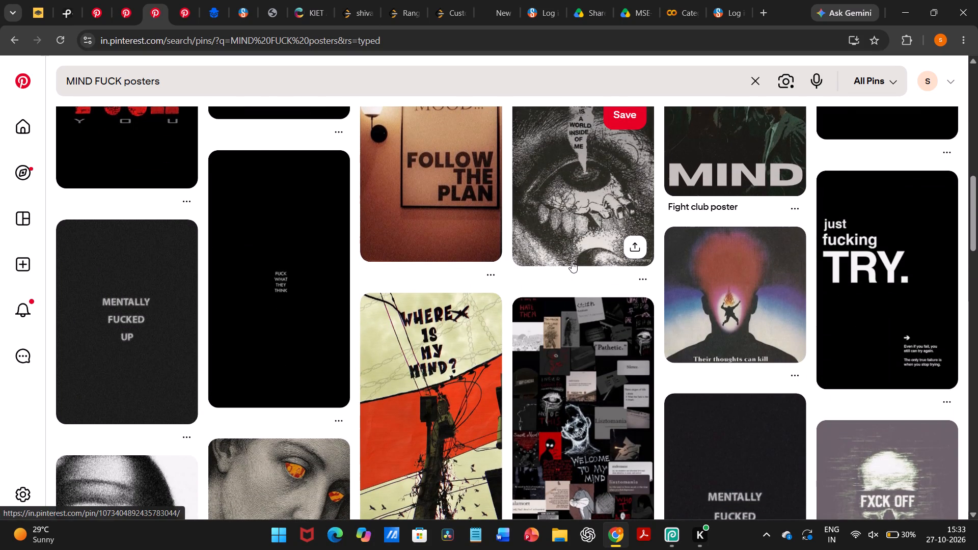
scroll(504, 278, "down", 3)
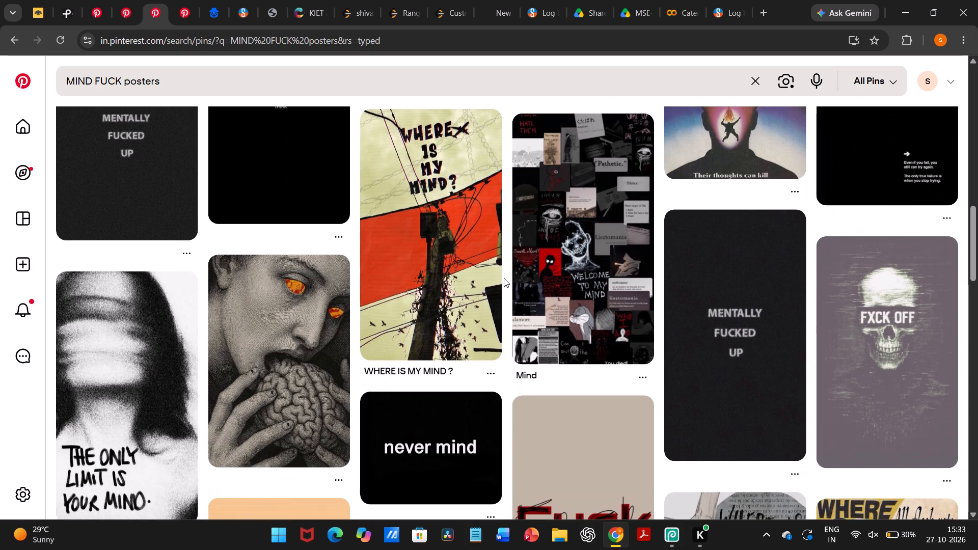
scroll(504, 278, "down", 1)
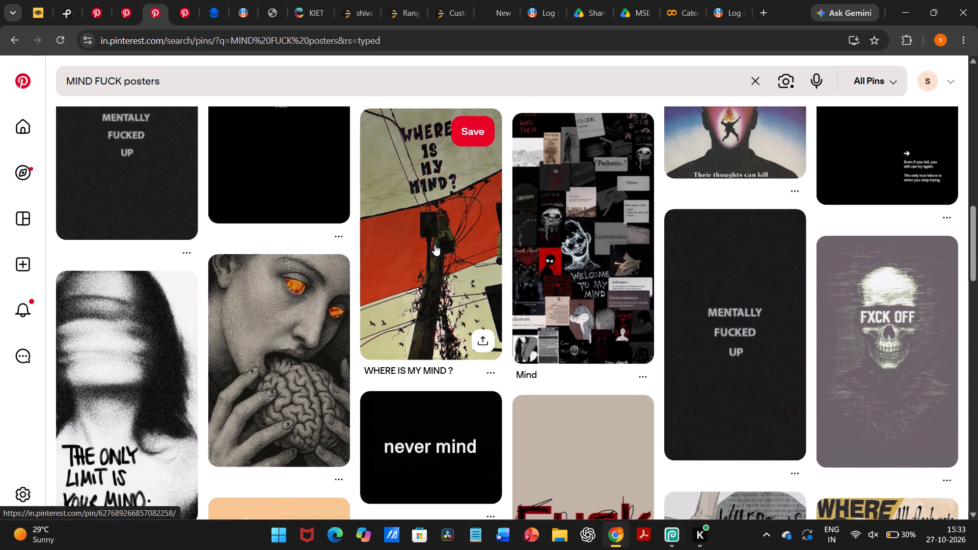
scroll(434, 244, "up", 1)
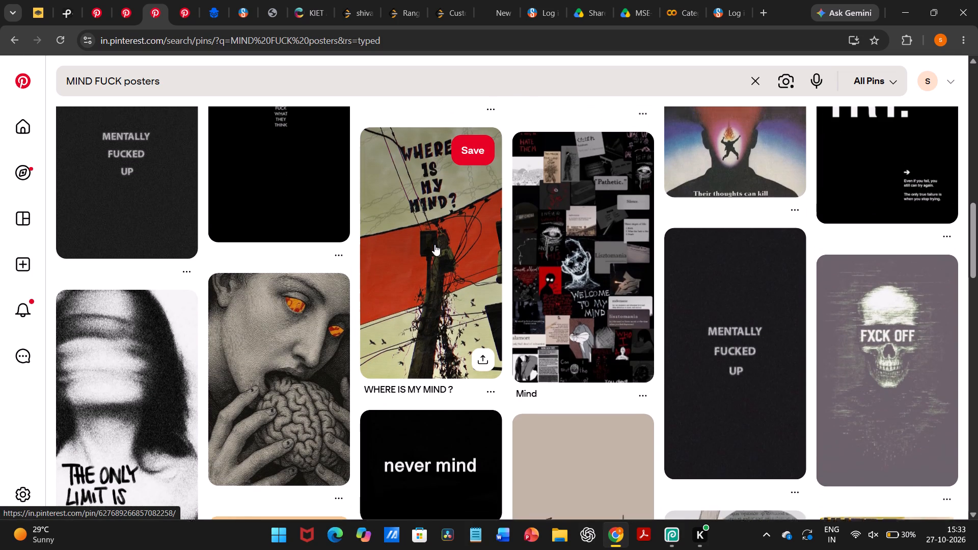
scroll(434, 244, "up", 1)
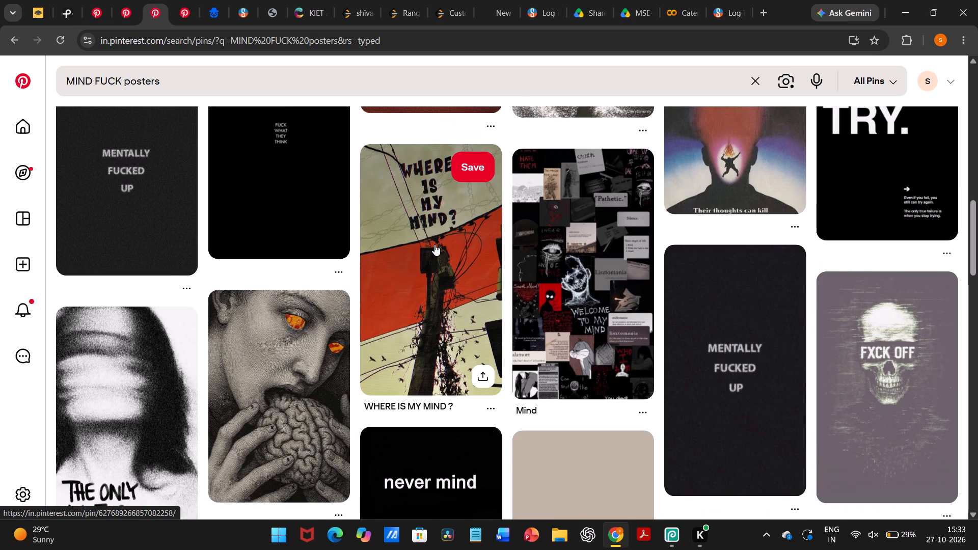
scroll(434, 244, "down", 4)
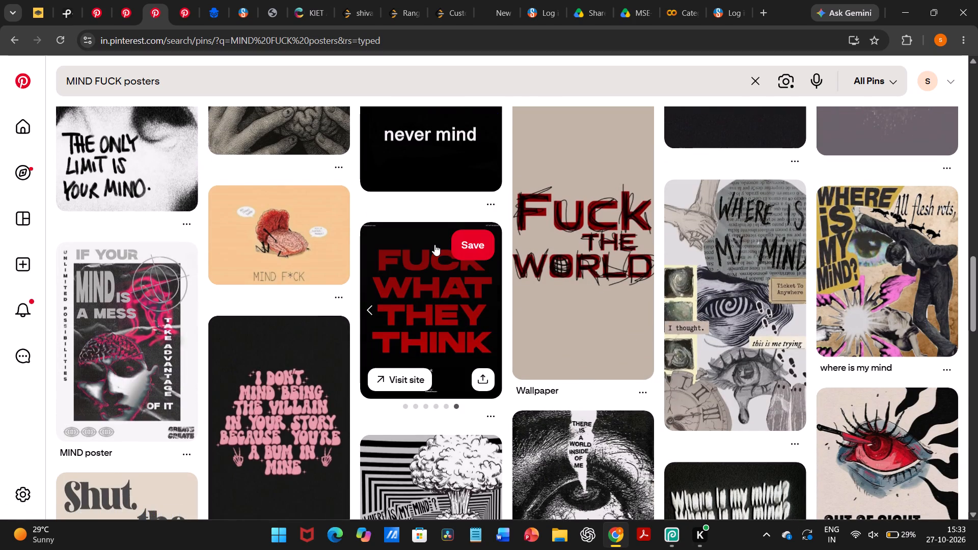
scroll(434, 244, "down", 2)
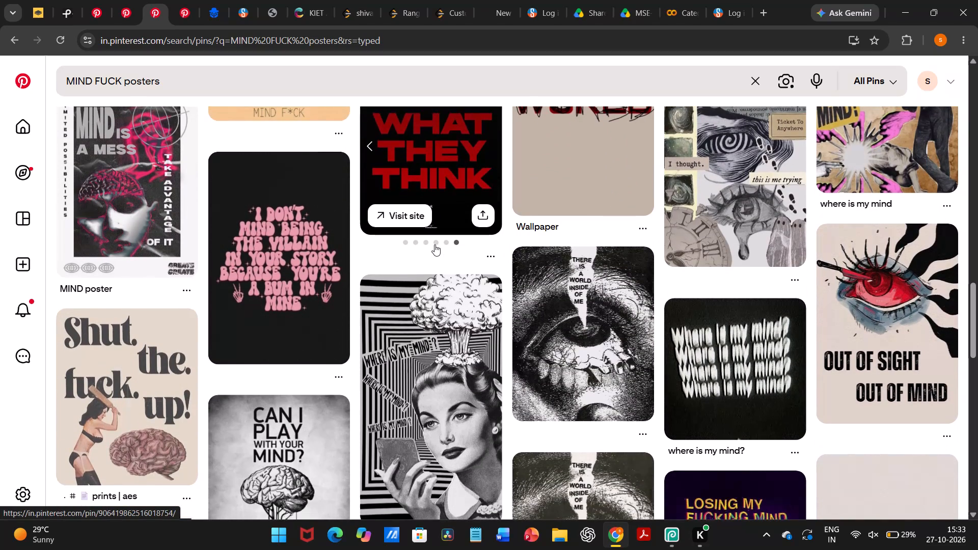
scroll(434, 244, "down", 4)
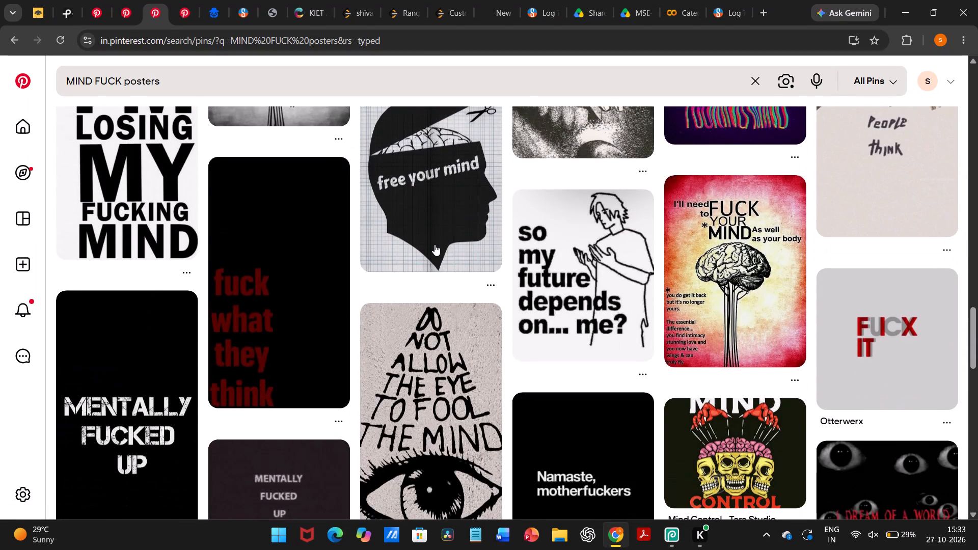
scroll(434, 244, "down", 6)
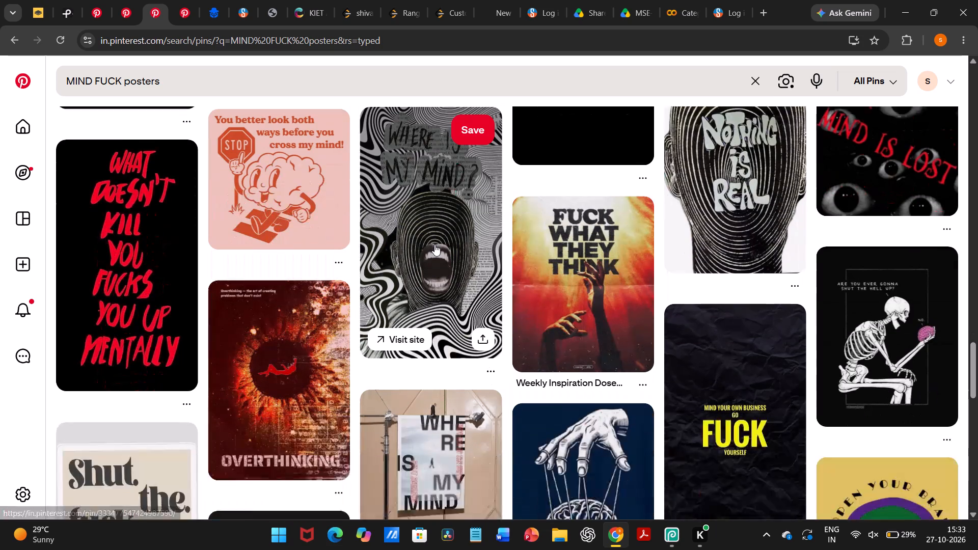
scroll(434, 244, "down", 2)
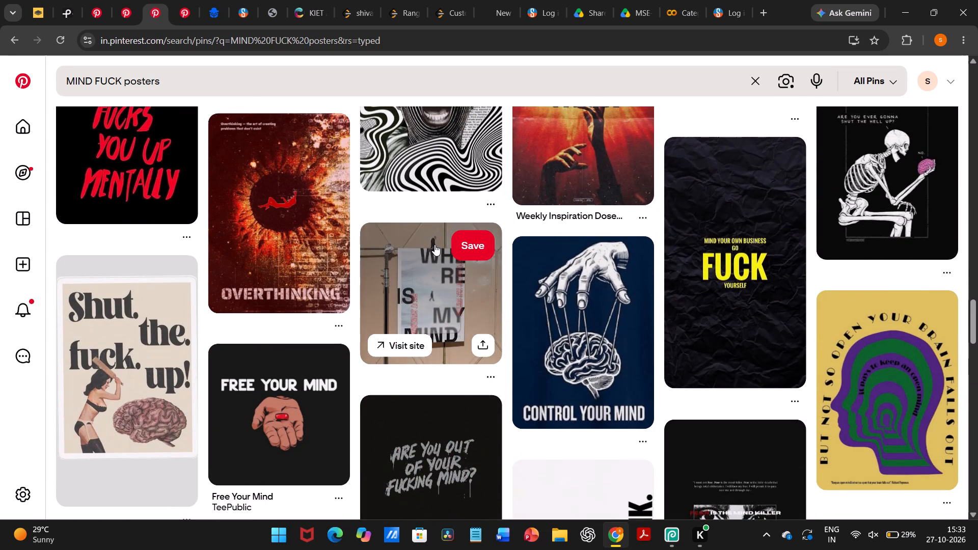
scroll(434, 244, "down", 2)
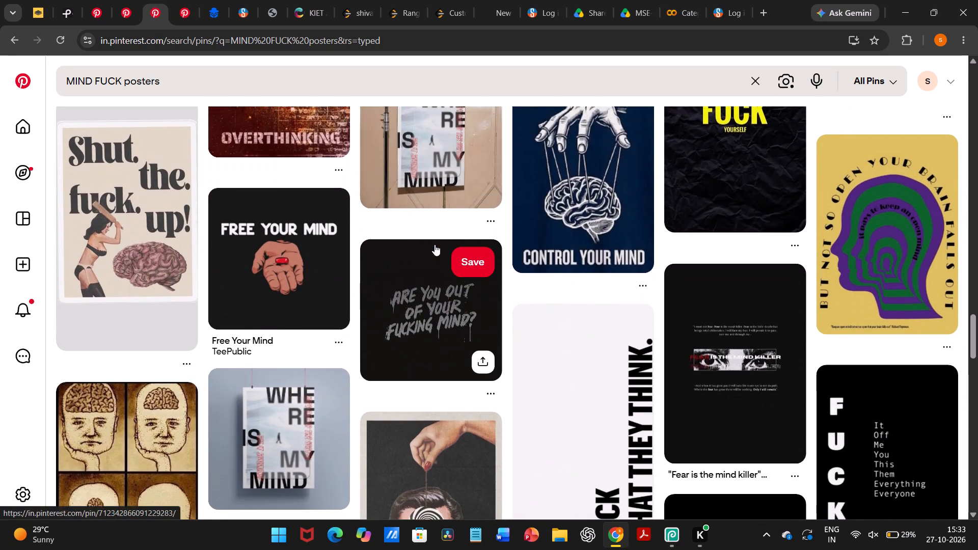
scroll(434, 244, "down", 3)
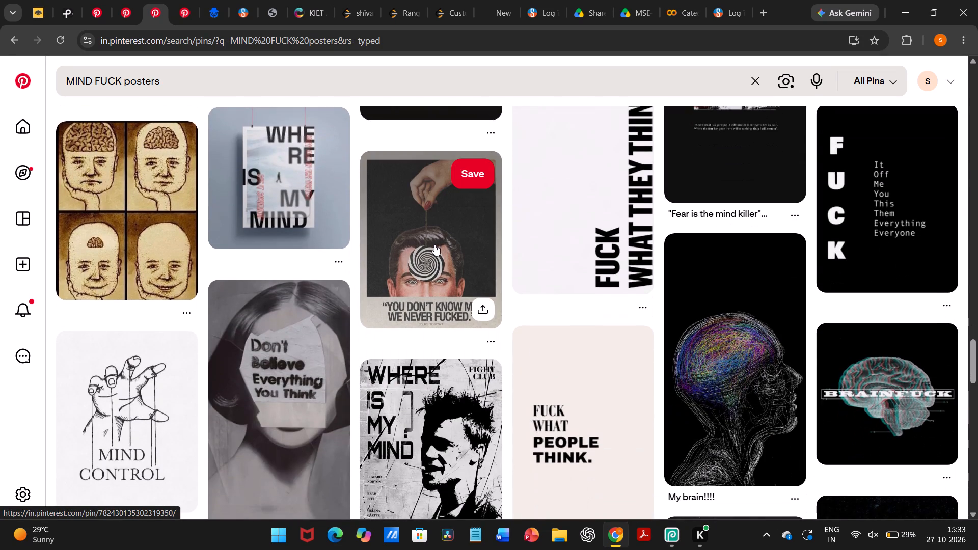
scroll(434, 244, "down", 1)
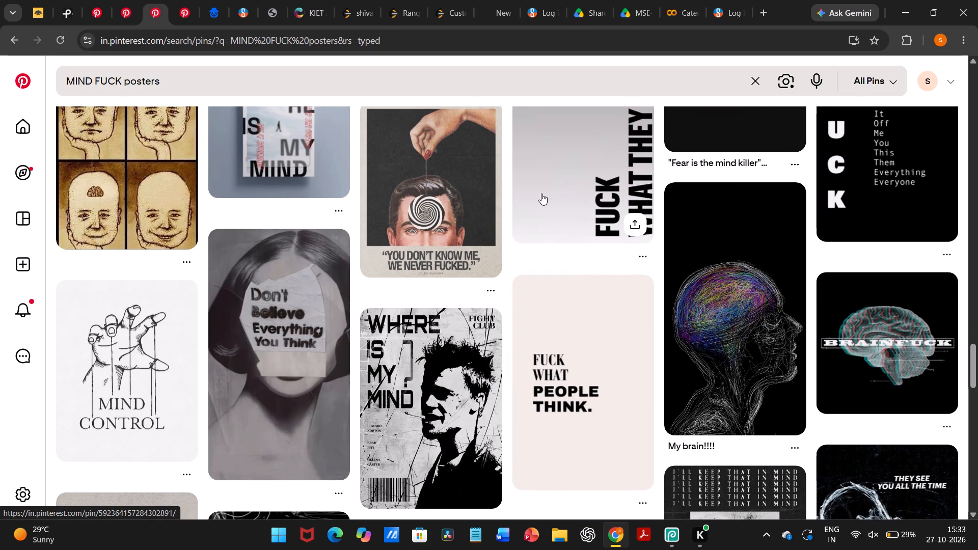
scroll(521, 194, "up", 1)
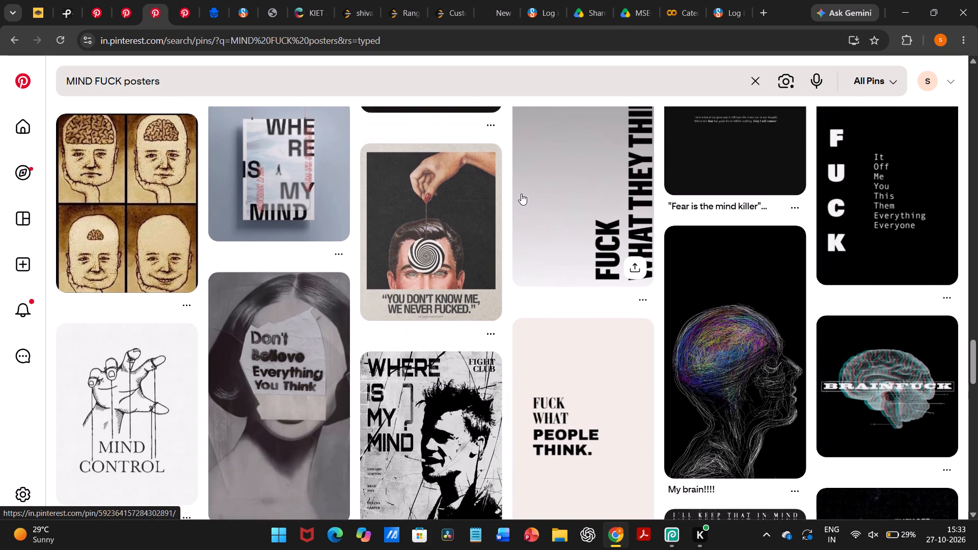
scroll(521, 194, "up", 1)
Open the "You don't know me, we never fucked" spiral-forehead poster pin and examine it along with its related pins.
left_click(411, 226)
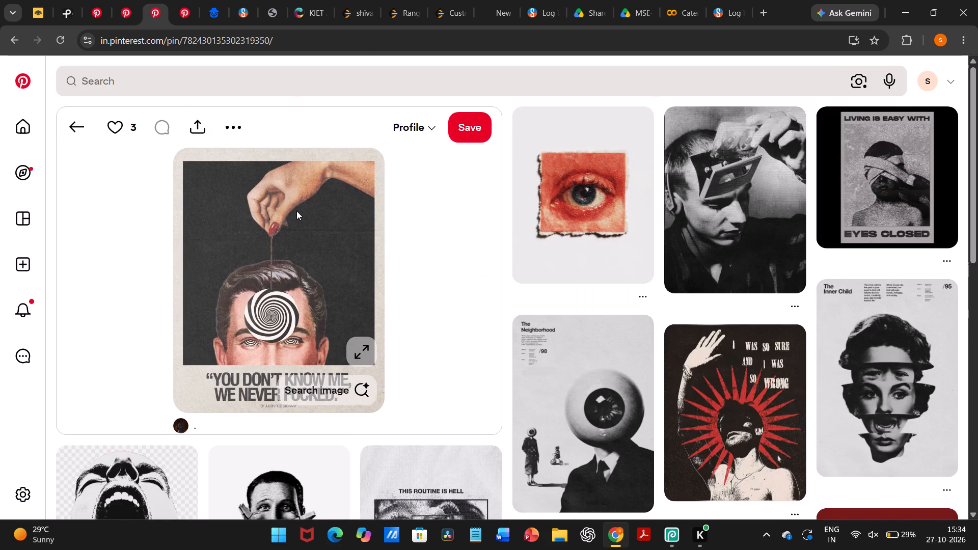
scroll(296, 211, "down", 1)
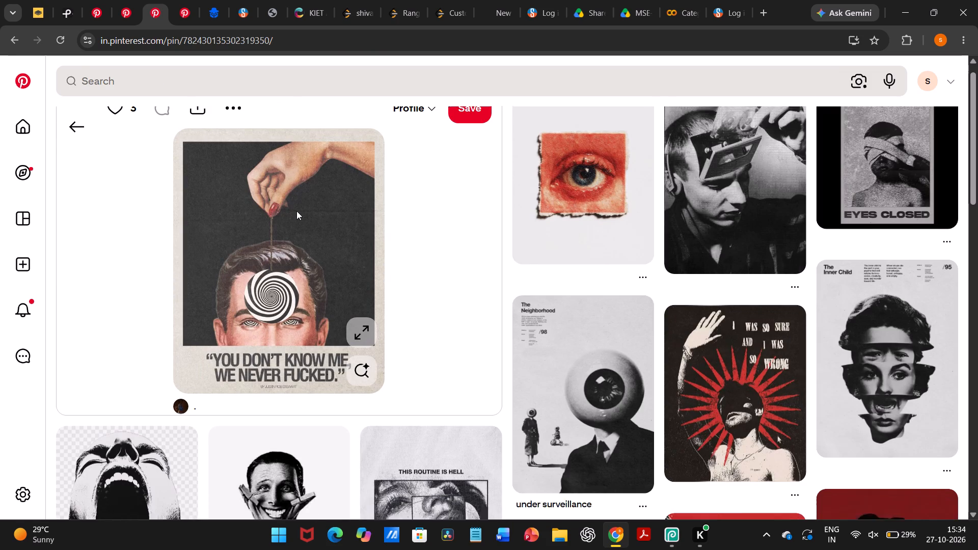
scroll(296, 211, "down", 1)
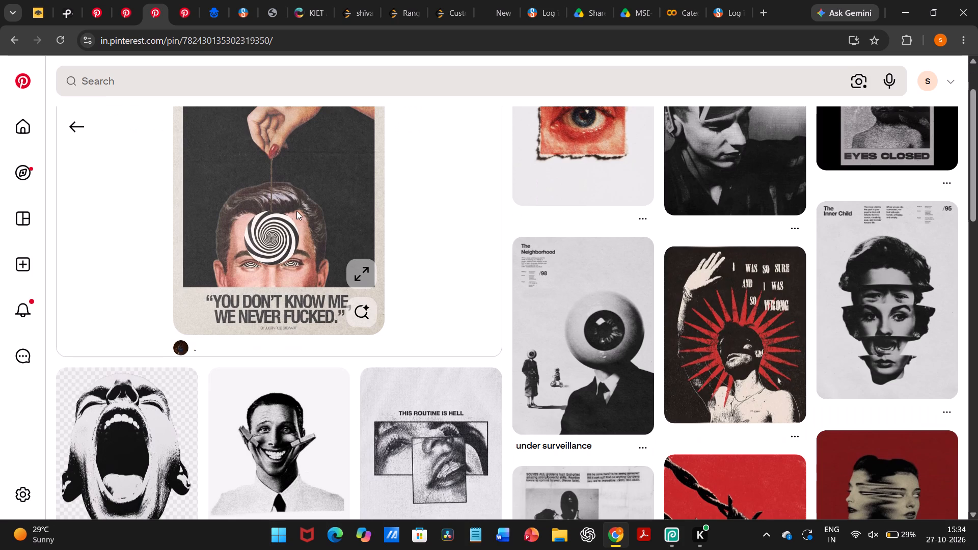
scroll(296, 211, "down", 1)
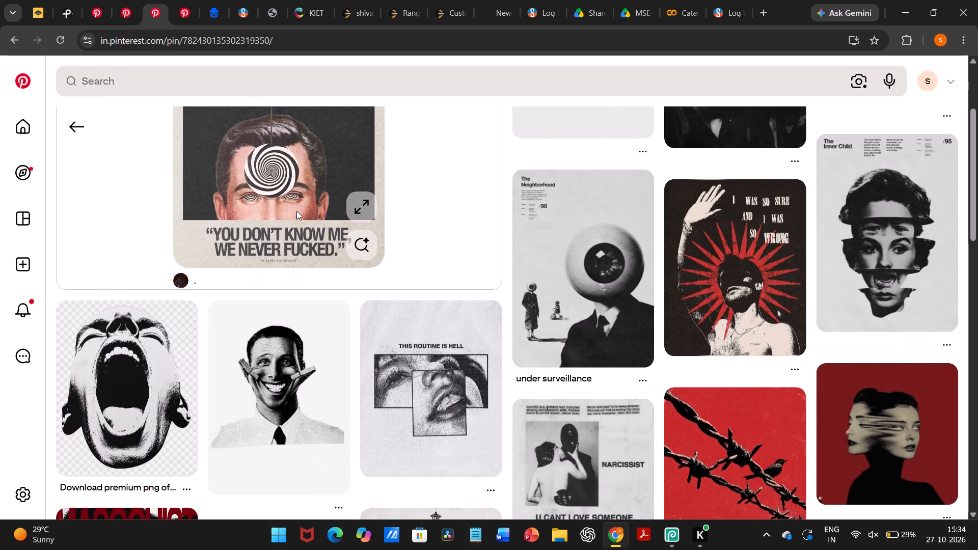
scroll(296, 211, "down", 1)
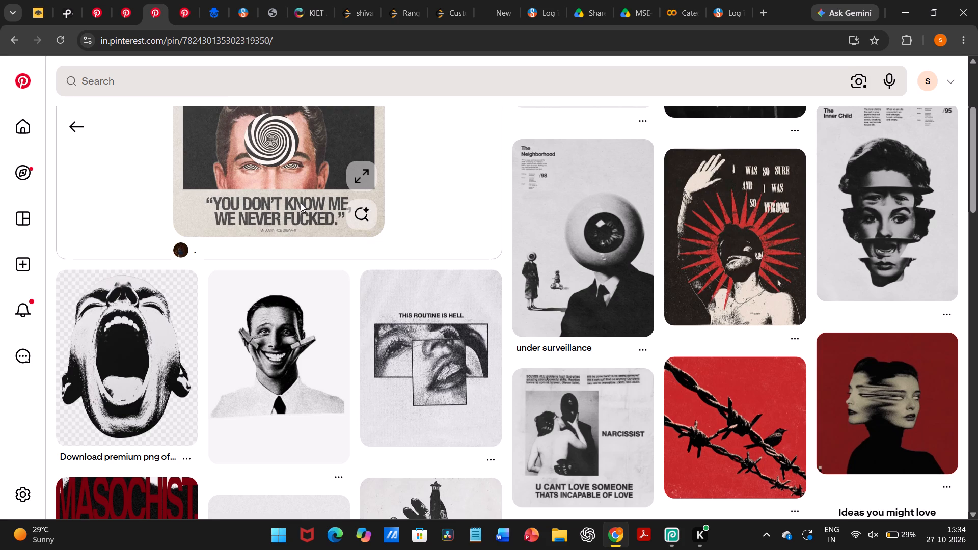
scroll(301, 203, "down", 1)
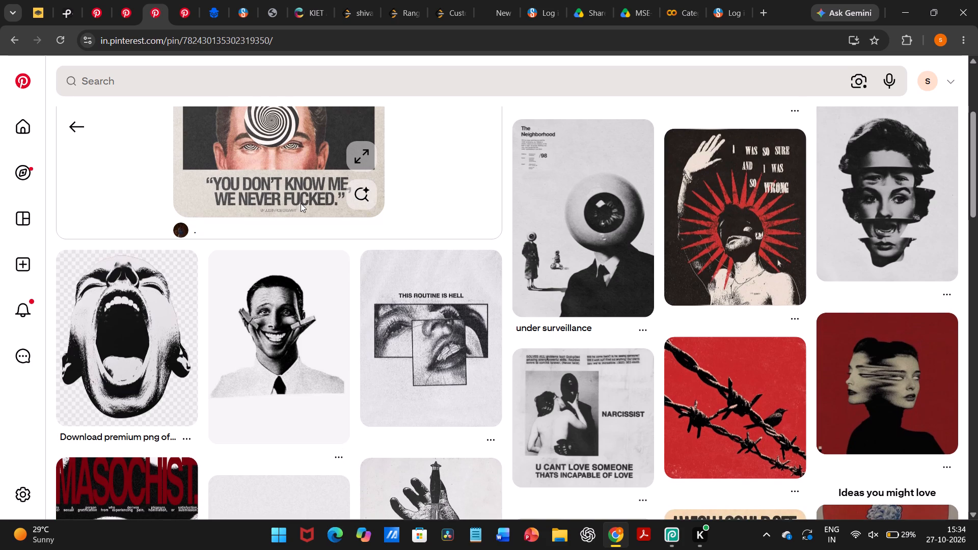
scroll(301, 203, "down", 2)
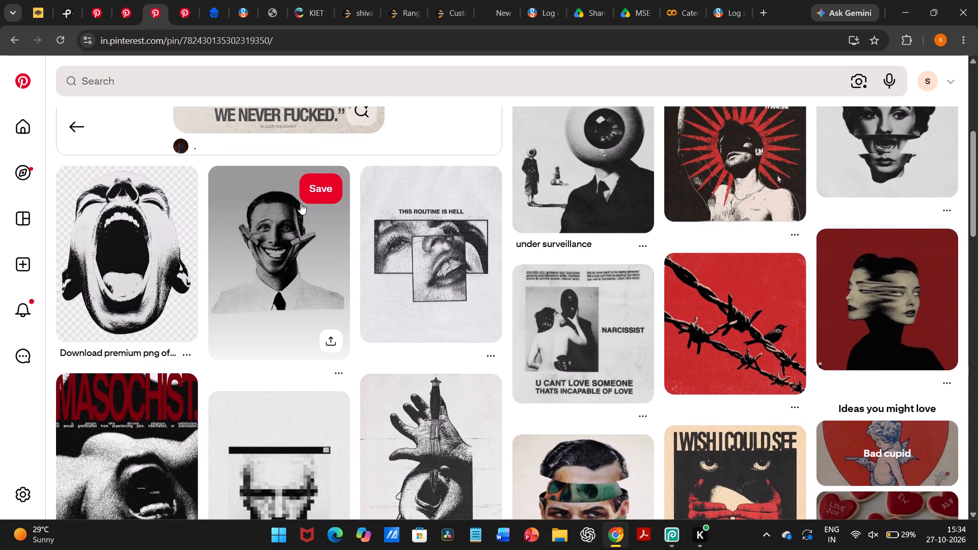
scroll(301, 203, "down", 2)
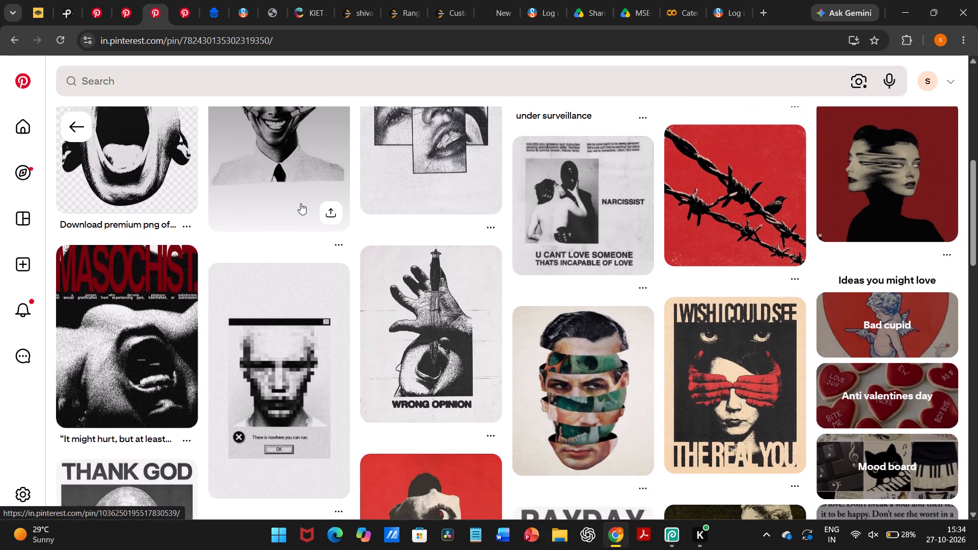
scroll(301, 203, "down", 1)
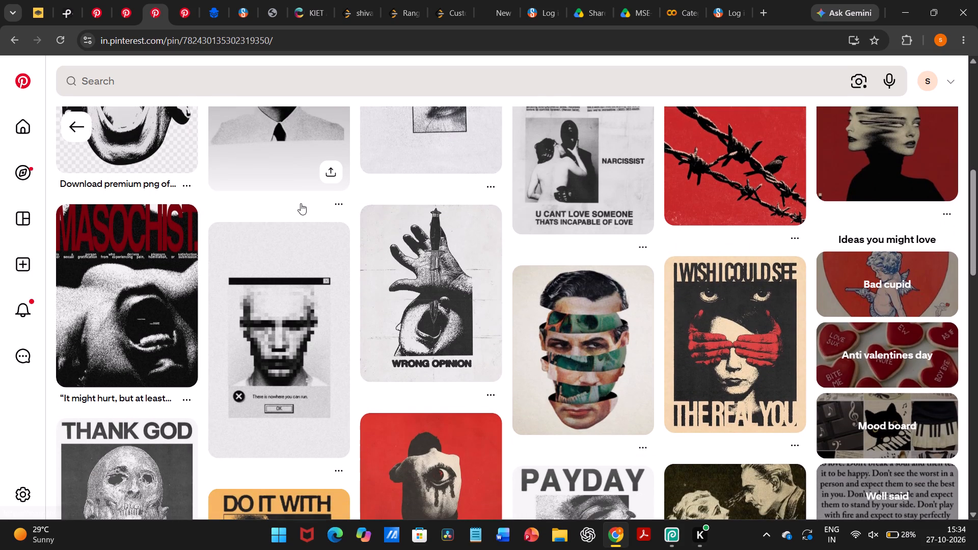
scroll(319, 206, "up", 2)
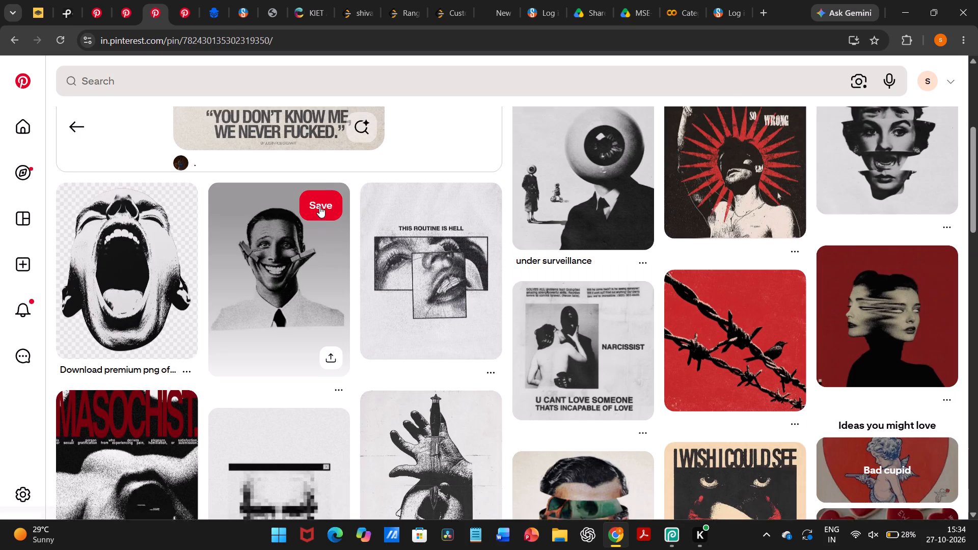
scroll(319, 206, "up", 3)
scroll(319, 206, "down", 1)
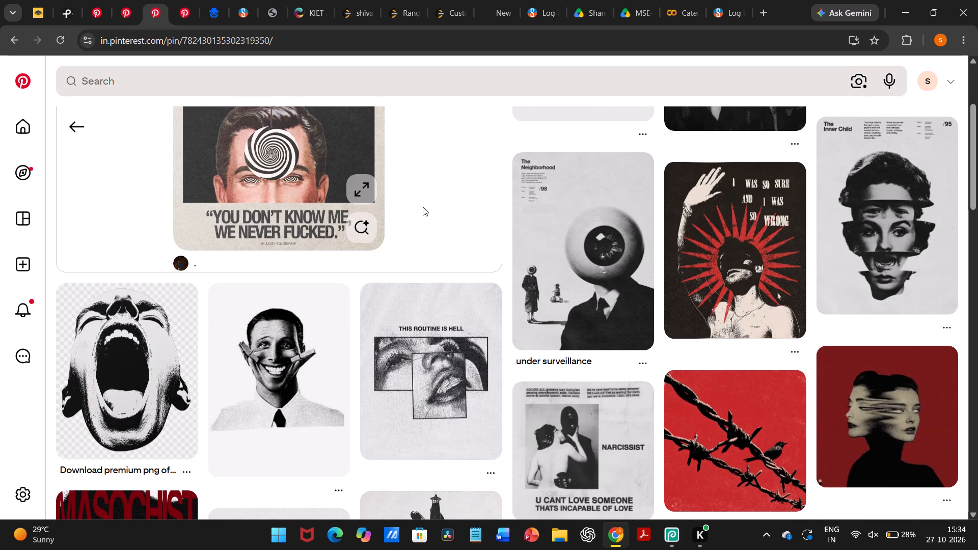
scroll(423, 207, "up", 4)
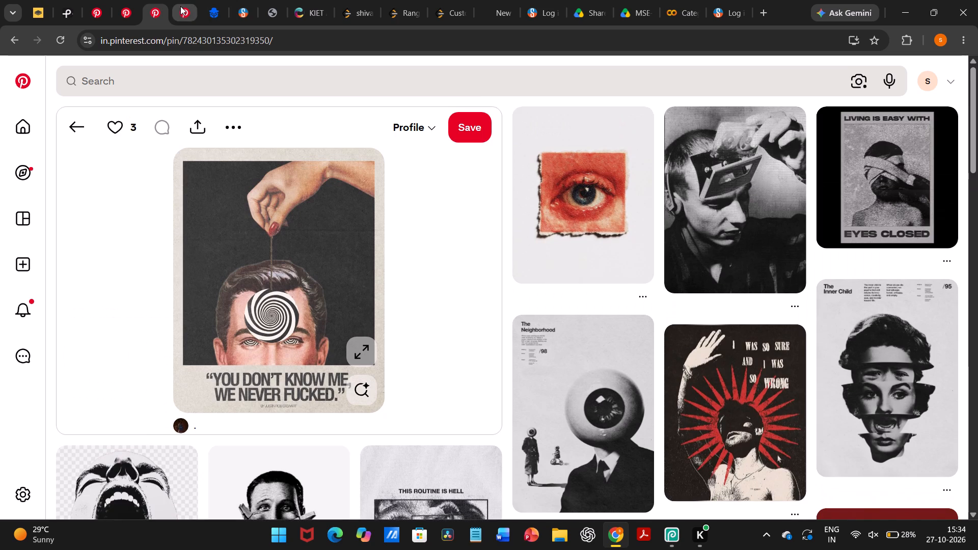
Switch to the Pinterest home feed, refresh its recommendations, and browse them for brain imagery, textures and poster ideas.
left_click(180, 7)
left_click(12, 131)
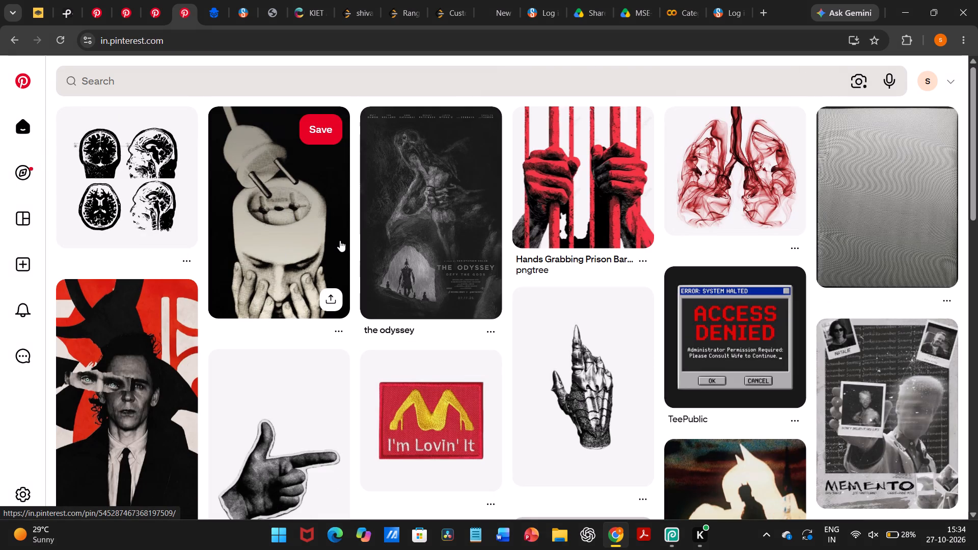
scroll(381, 240, "down", 2)
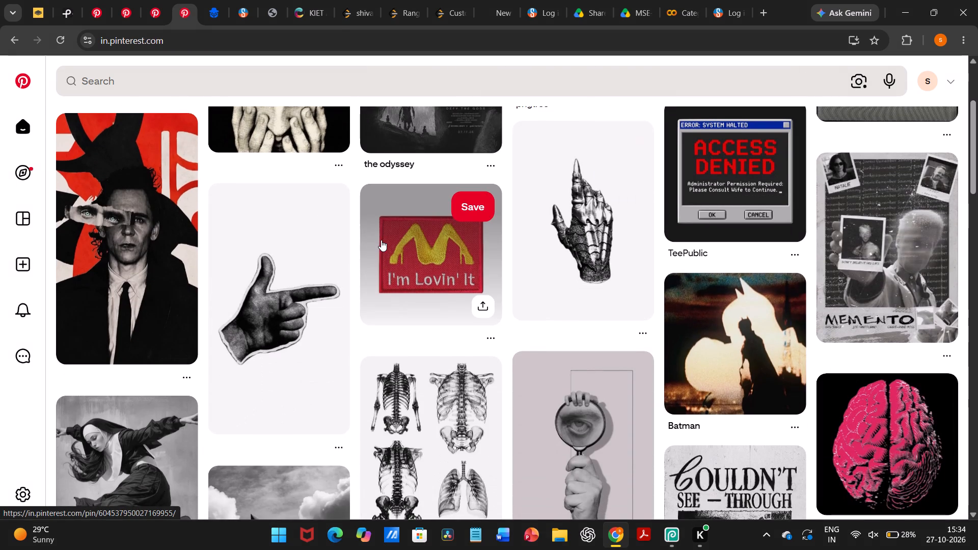
scroll(381, 240, "up", 6)
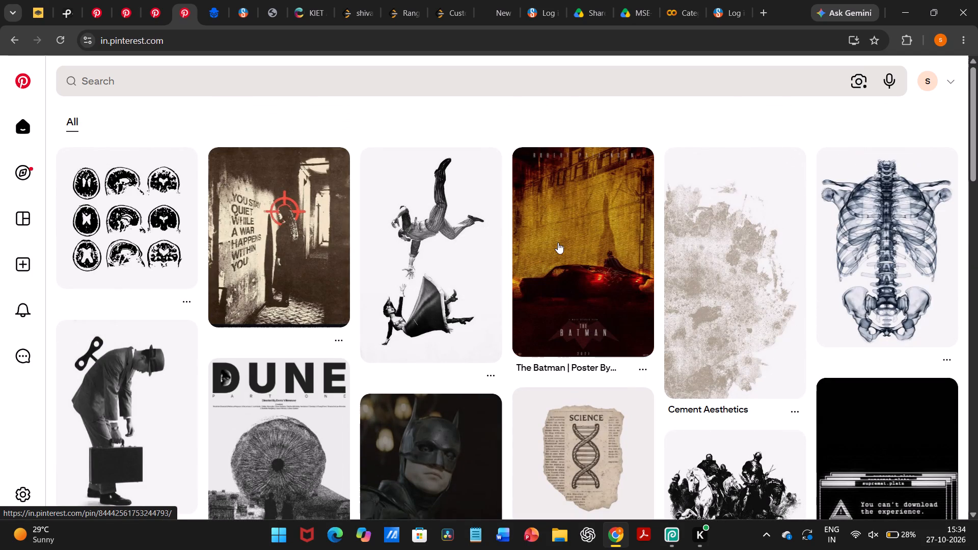
scroll(709, 252, "down", 3)
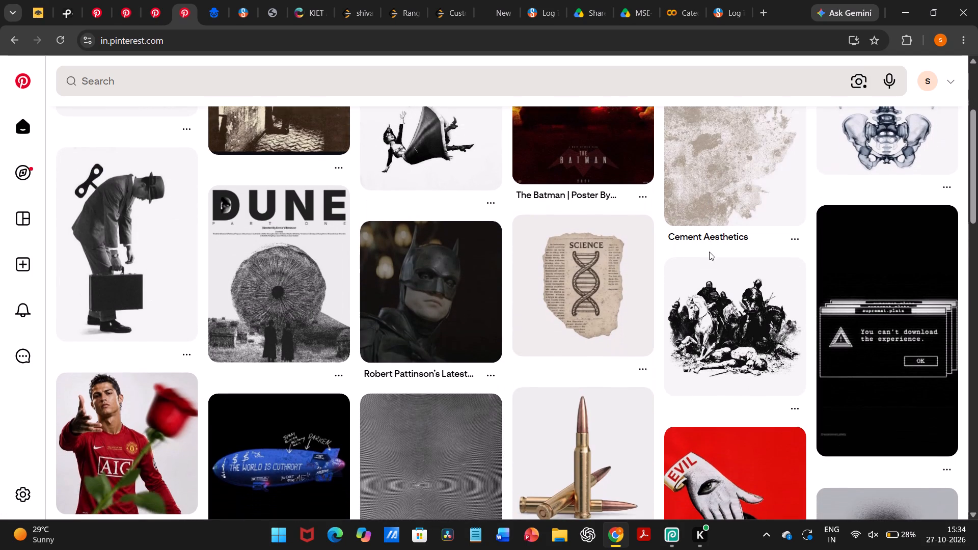
scroll(709, 252, "down", 2)
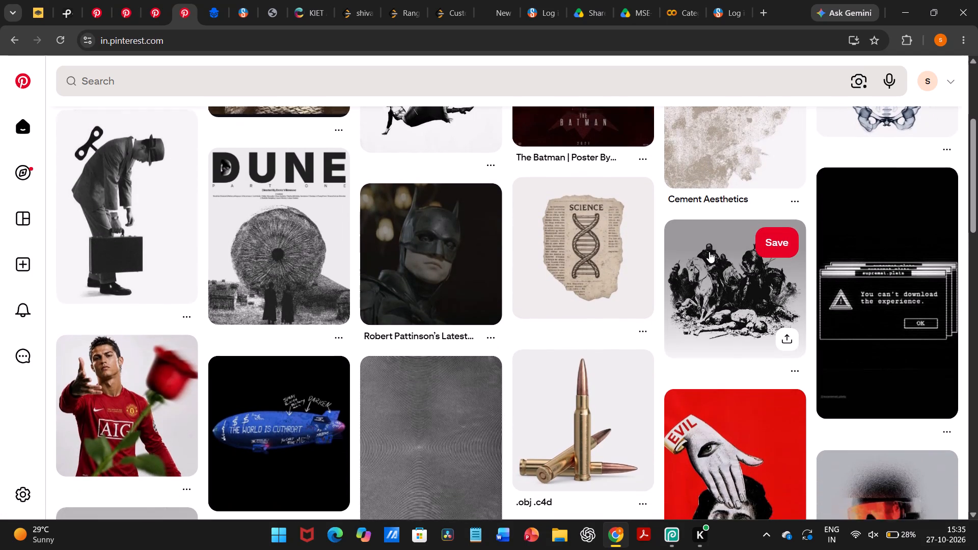
scroll(709, 252, "down", 4)
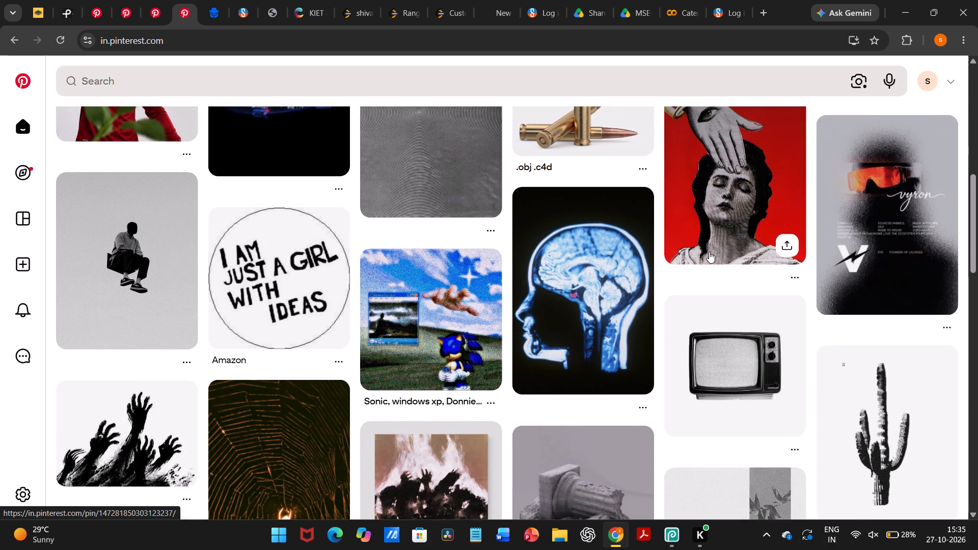
scroll(709, 252, "down", 1)
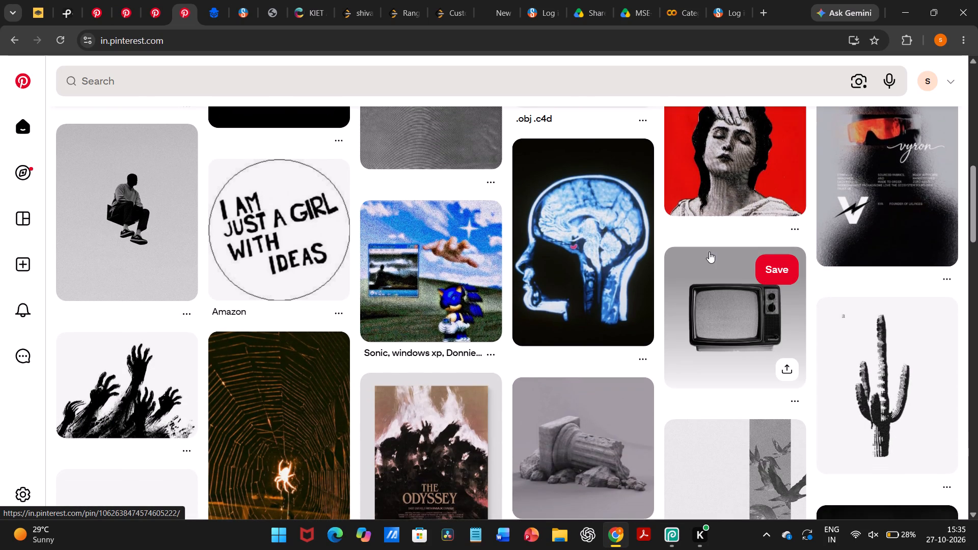
scroll(709, 252, "down", 1)
scroll(614, 231, "down", 1)
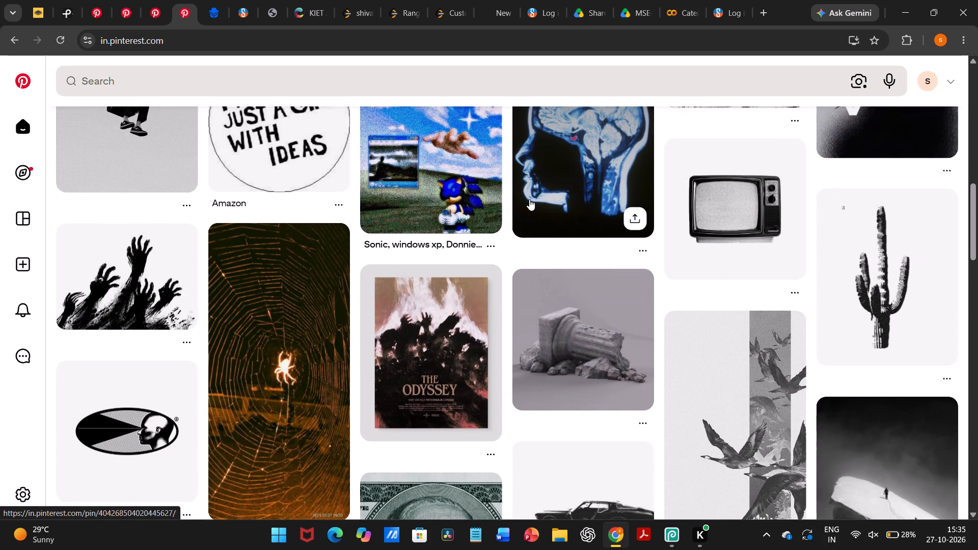
scroll(529, 199, "down", 1)
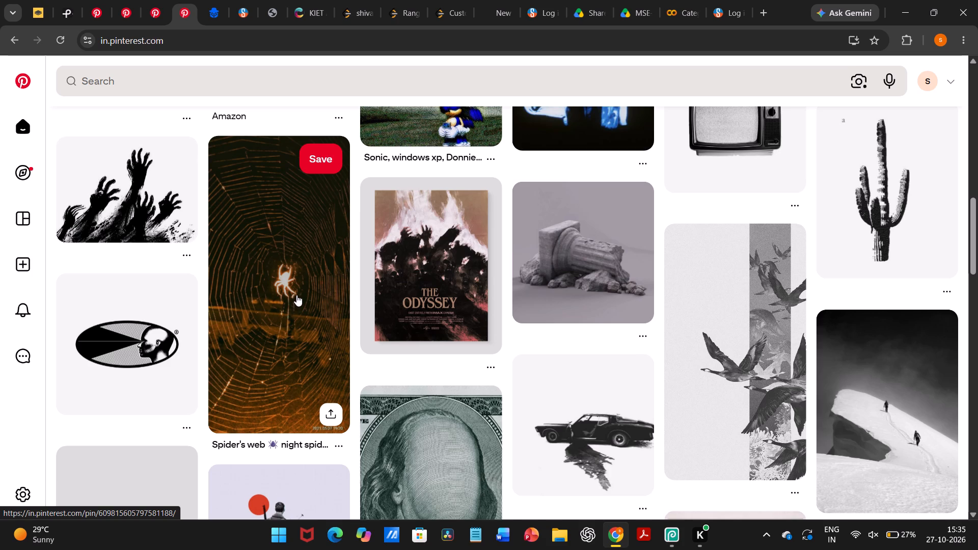
Search Pinterest for "bheja fry" and look through the results for poster and title design references.
left_click(308, 77)
type("bheja")
key("space")
type("fry")
key("Return")
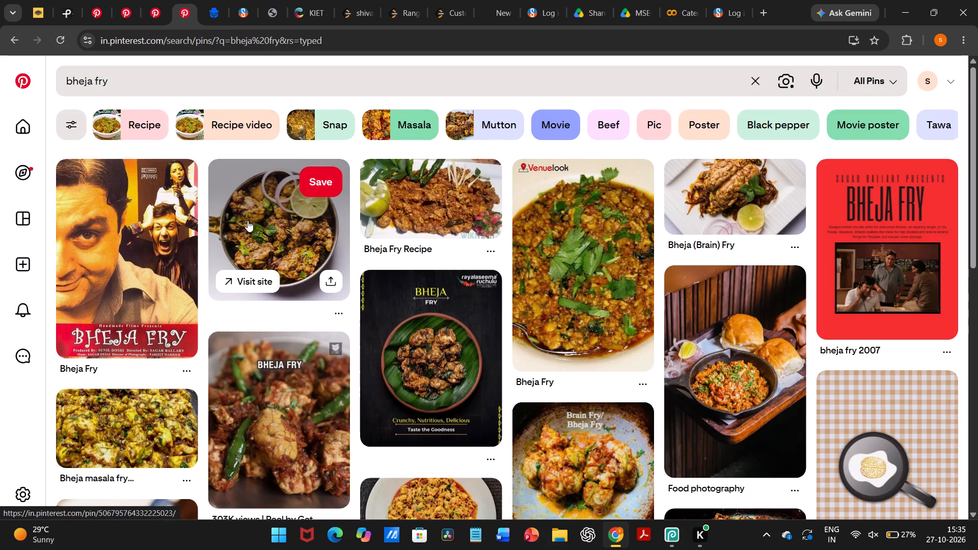
scroll(413, 228, "down", 1)
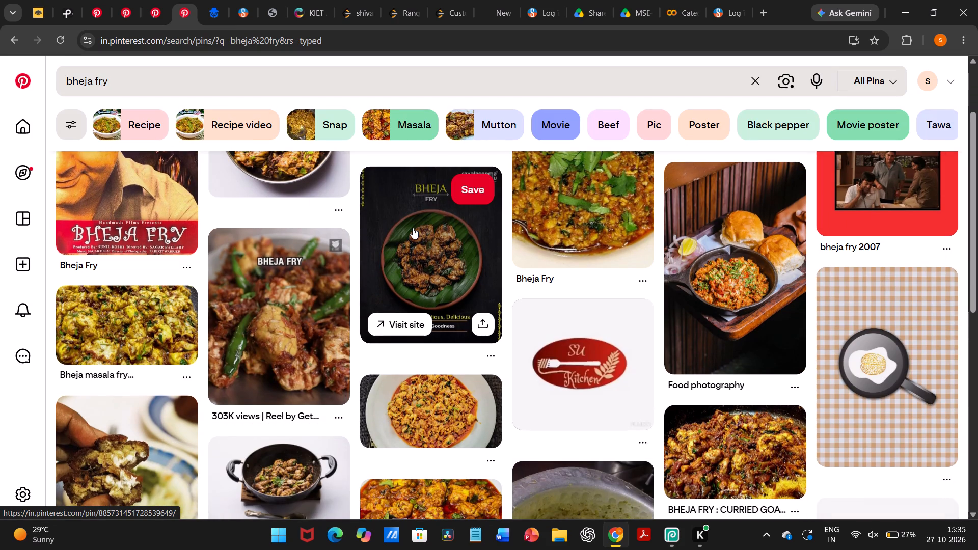
scroll(413, 228, "down", 3)
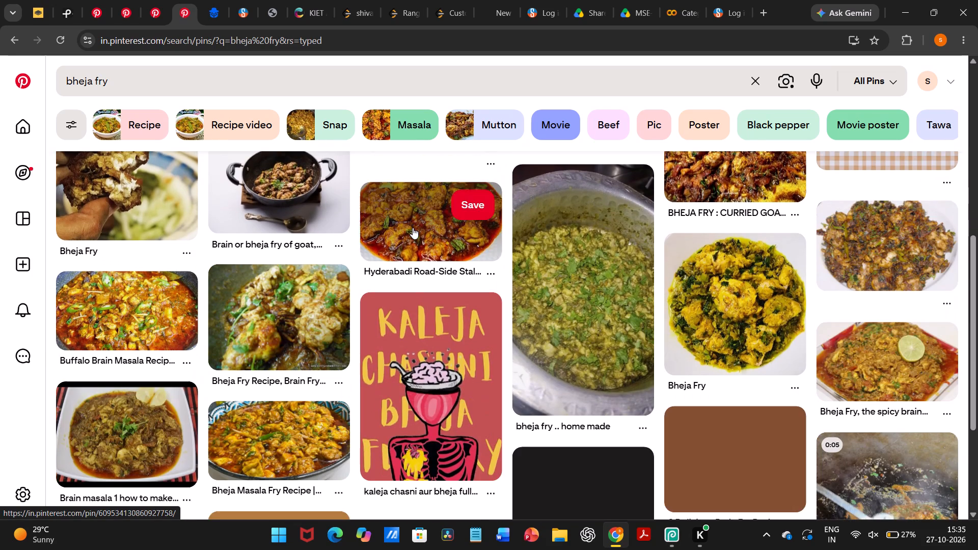
scroll(413, 228, "down", 2)
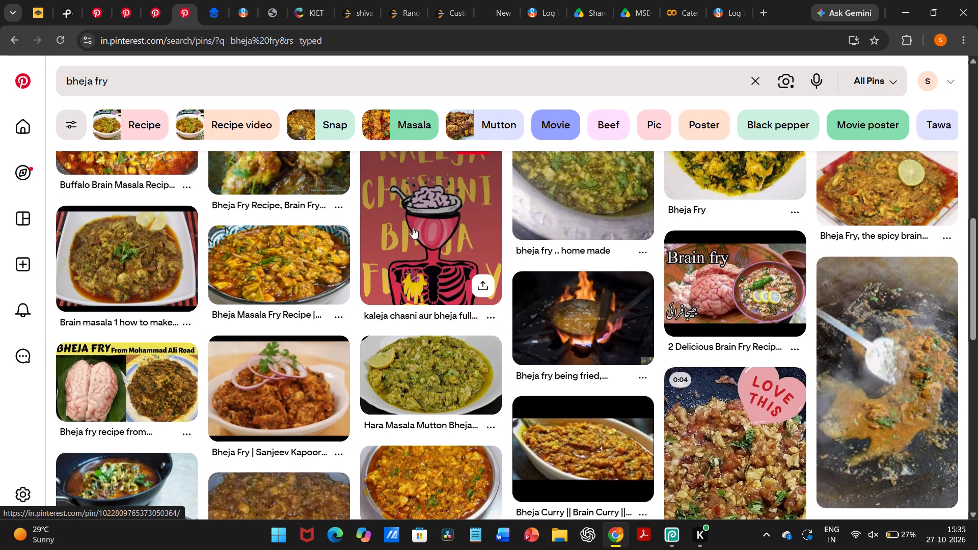
scroll(413, 228, "down", 5)
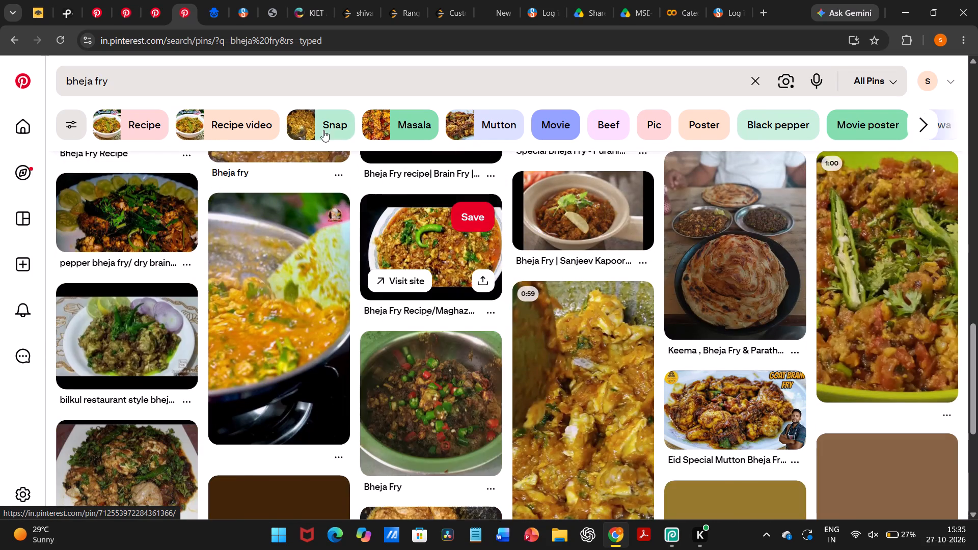
Replace the Pinterest query with a search for "mid fucked".
left_click(278, 89)
key("BackSpace")
key("BackSpace")
key("BackSpace")
key("BackSpace")
key("BackSpace")
key("BackSpace")
key("BackSpace")
key("BackSpace")
key("BackSpace")
key("BackSpace")
key("BackSpace")
key("BackSpace")
key("BackSpace")
key("BackSpace")
key("BackSpace")
key("BackSpace")
key("BackSpace")
key("BackSpace")
key("BackSpace")
key("BackSpace")
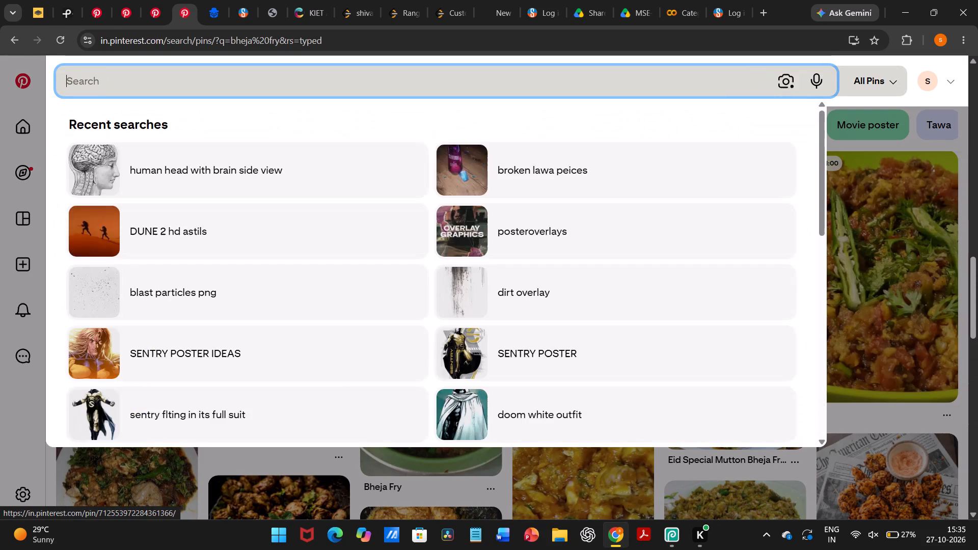
type("mid fuced")
key("BackSpace")
key("BackSpace")
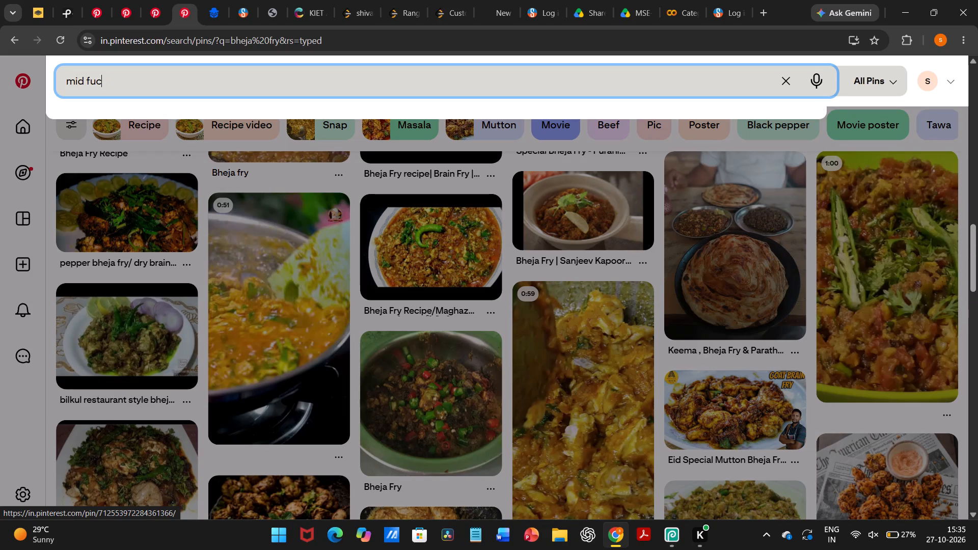
type("ked")
key("Return")
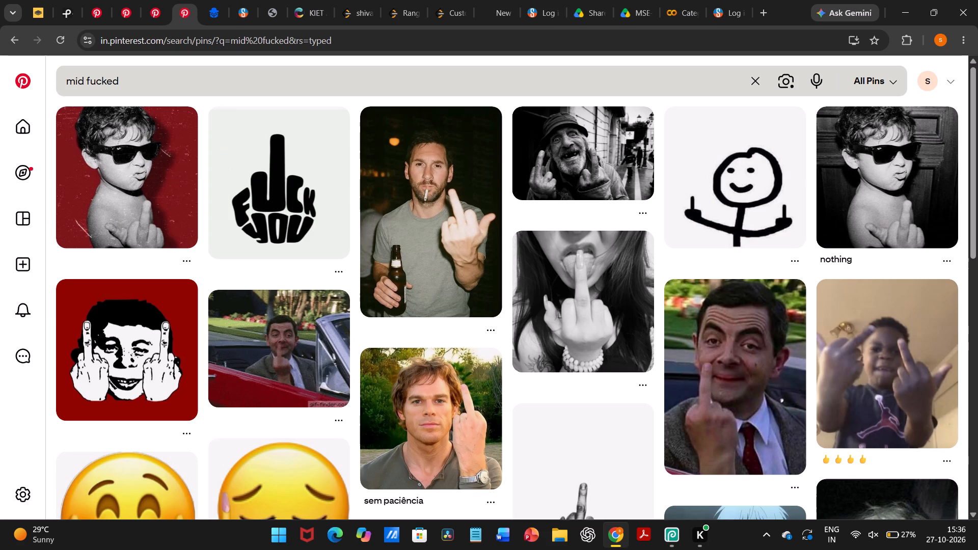
Refine the Pinterest search to "mid fucked posters".
left_click(215, 76)
key("space")
type("poster'")
key("BackSpace")
key("s")
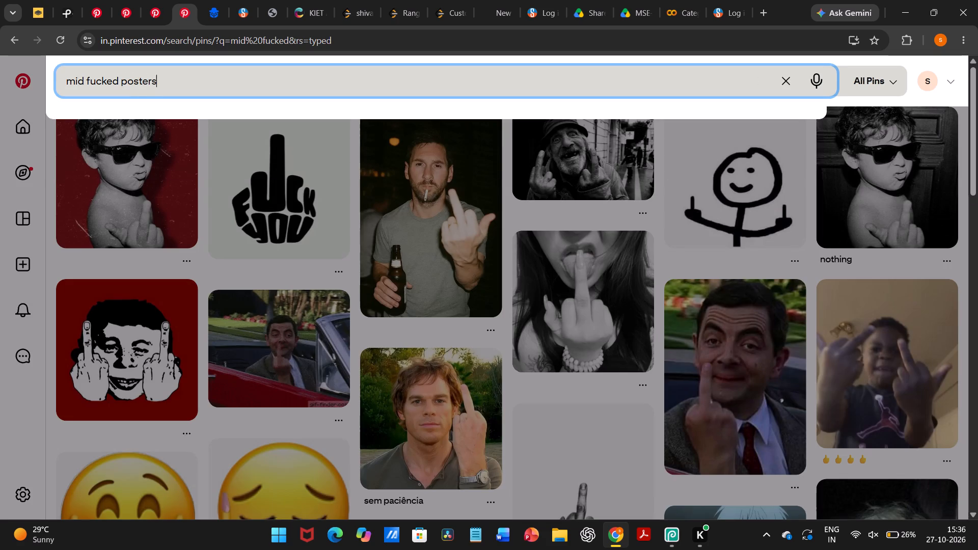
key("Return")
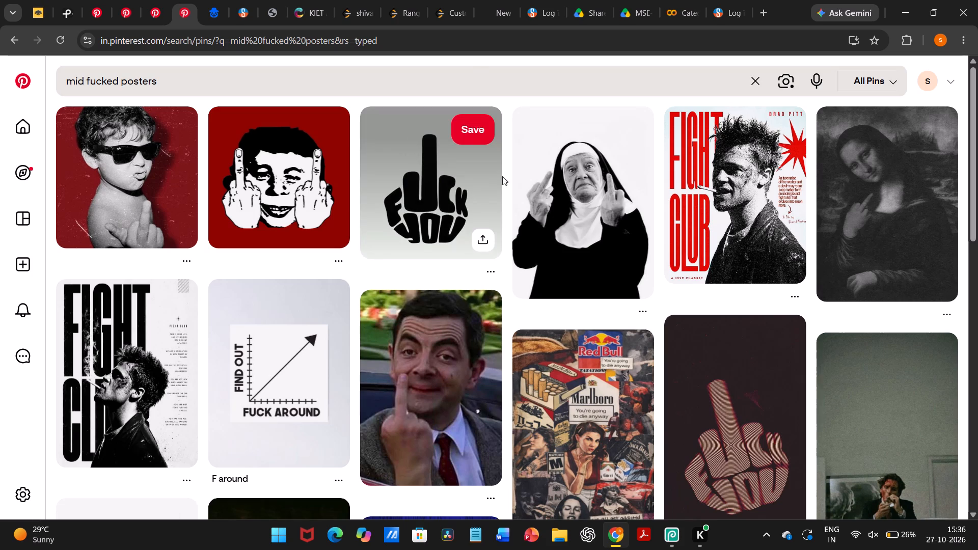
Browse the "mid fucked posters" results, examining their typography, layouts and face or brain imagery for poster ideas.
scroll(502, 177, "down", 3)
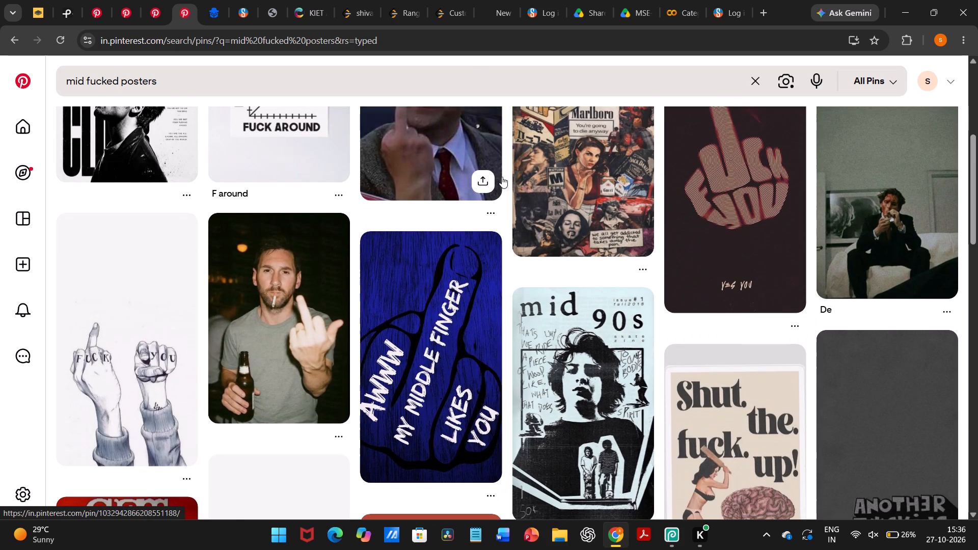
scroll(502, 177, "down", 3)
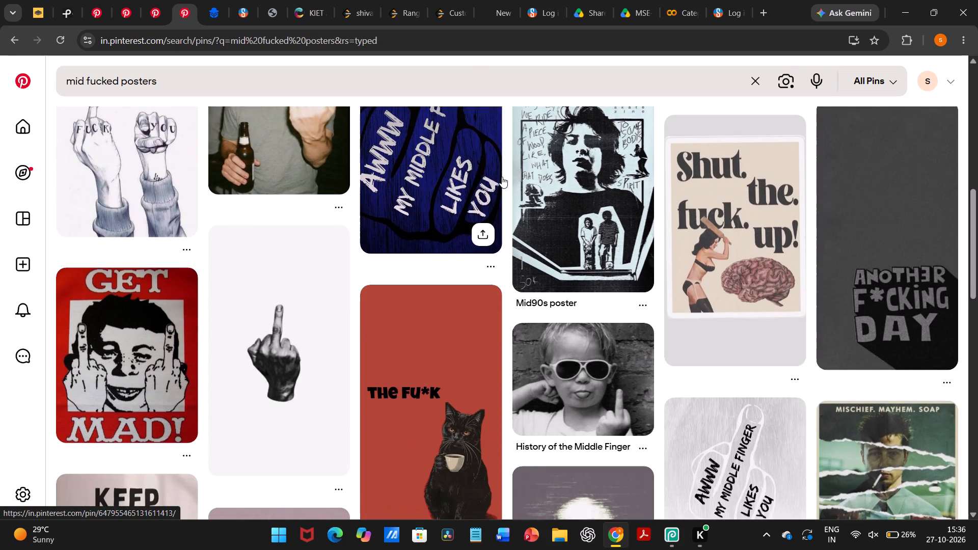
scroll(502, 177, "down", 2)
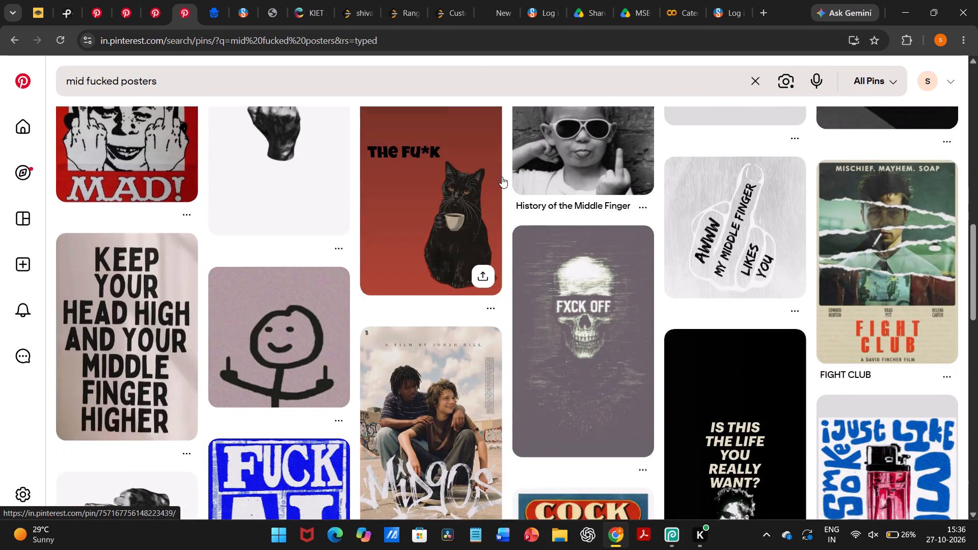
scroll(502, 177, "down", 6)
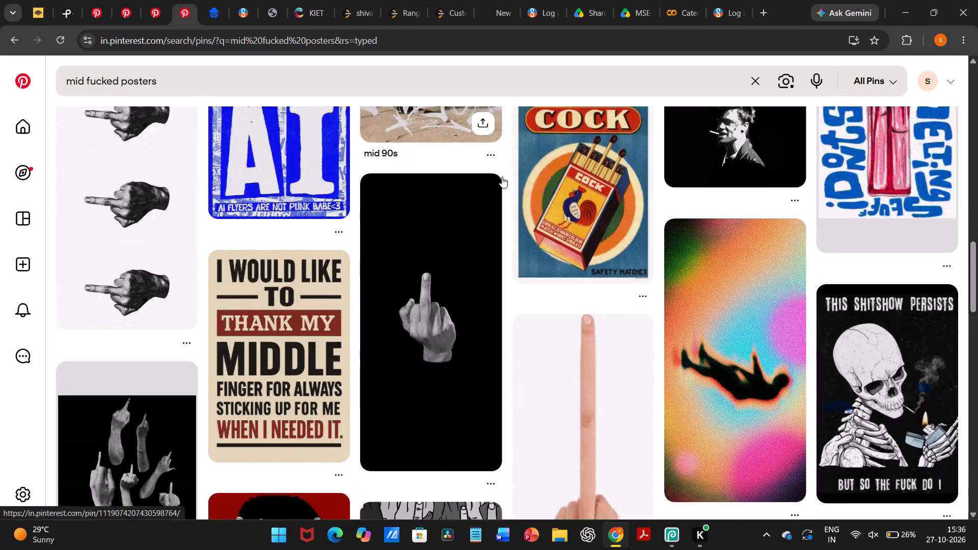
scroll(502, 177, "down", 4)
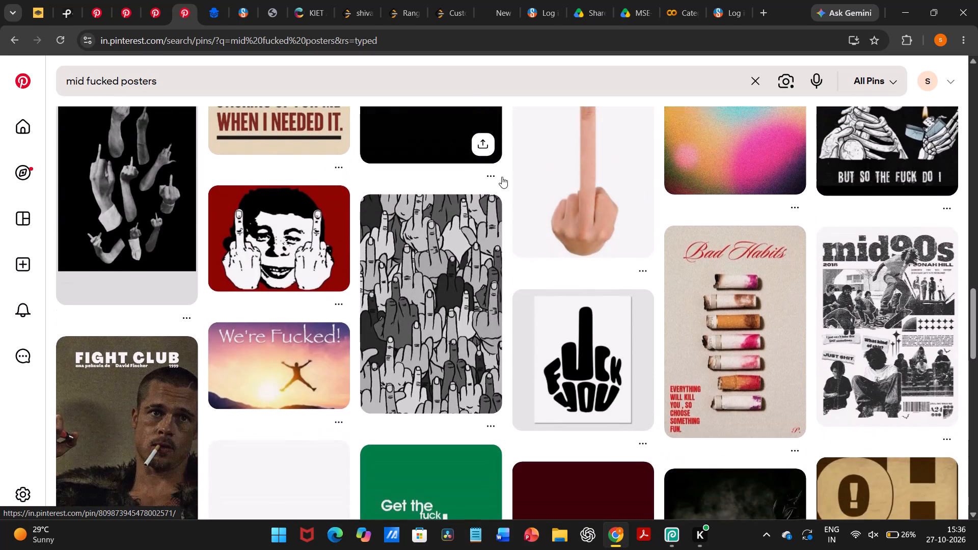
scroll(502, 177, "down", 2)
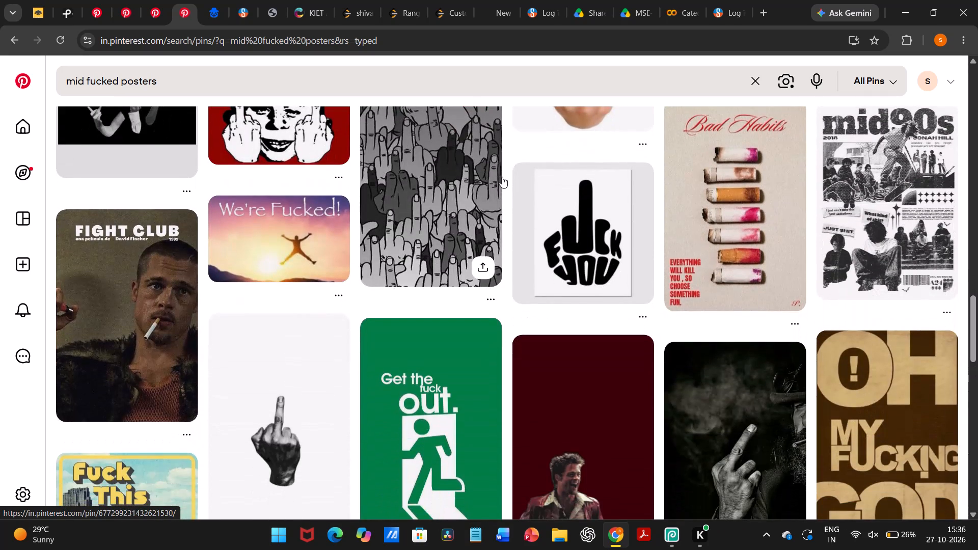
scroll(502, 177, "down", 2)
scroll(502, 177, "up", 1)
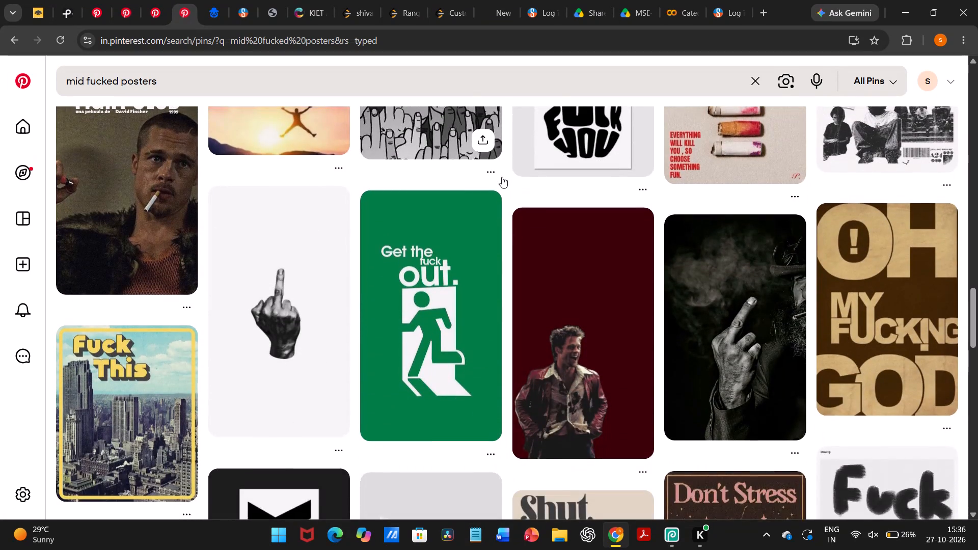
scroll(502, 177, "up", 2)
scroll(502, 177, "down", 1)
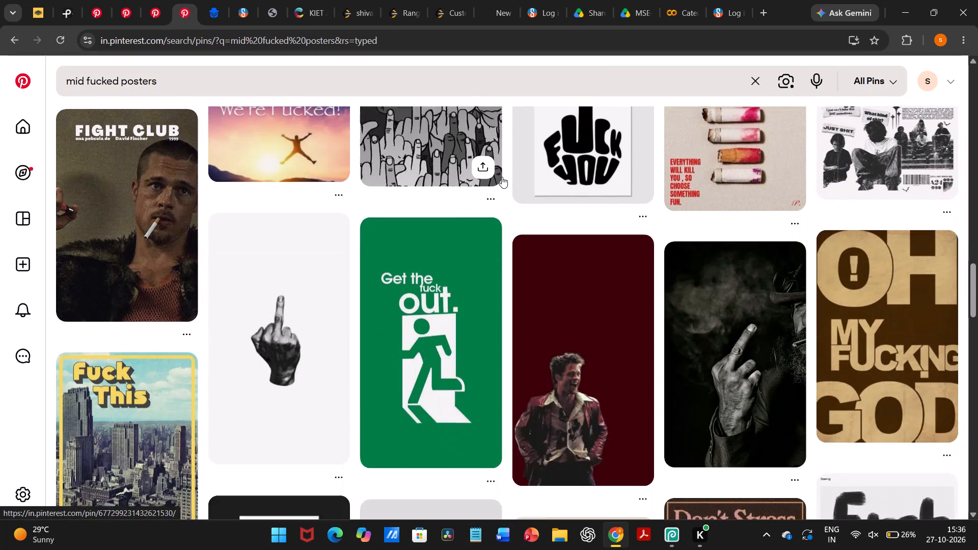
scroll(502, 177, "down", 1)
scroll(502, 177, "up", 2)
scroll(502, 177, "down", 3)
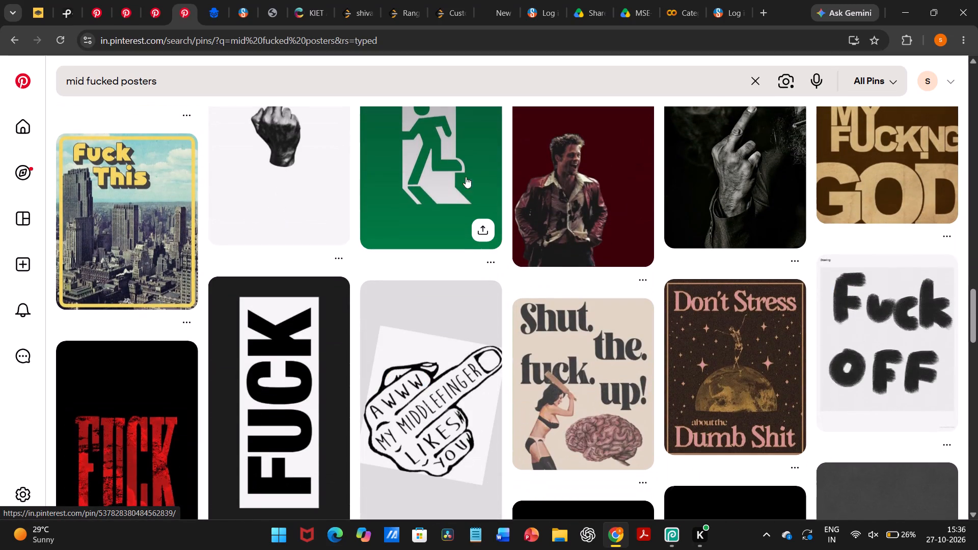
scroll(378, 196, "down", 2)
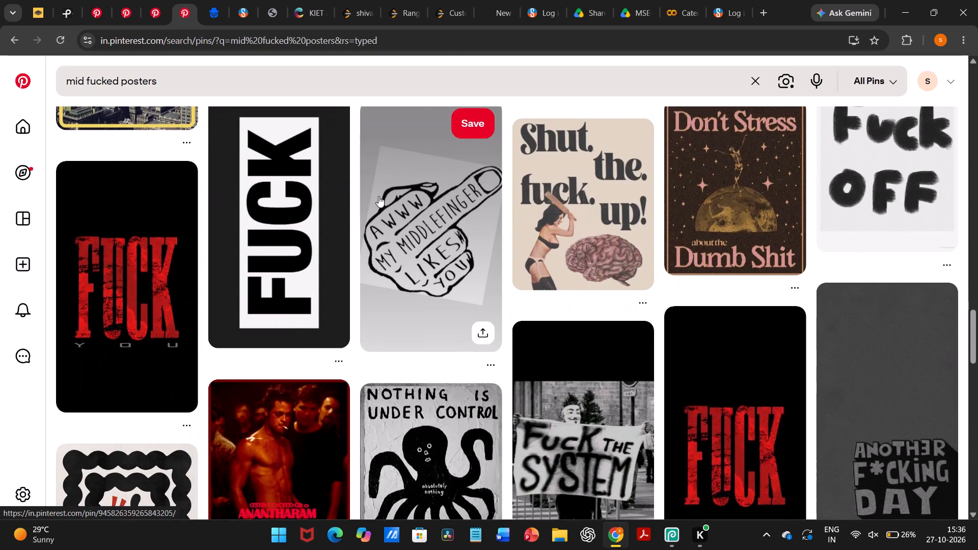
scroll(378, 196, "down", 1)
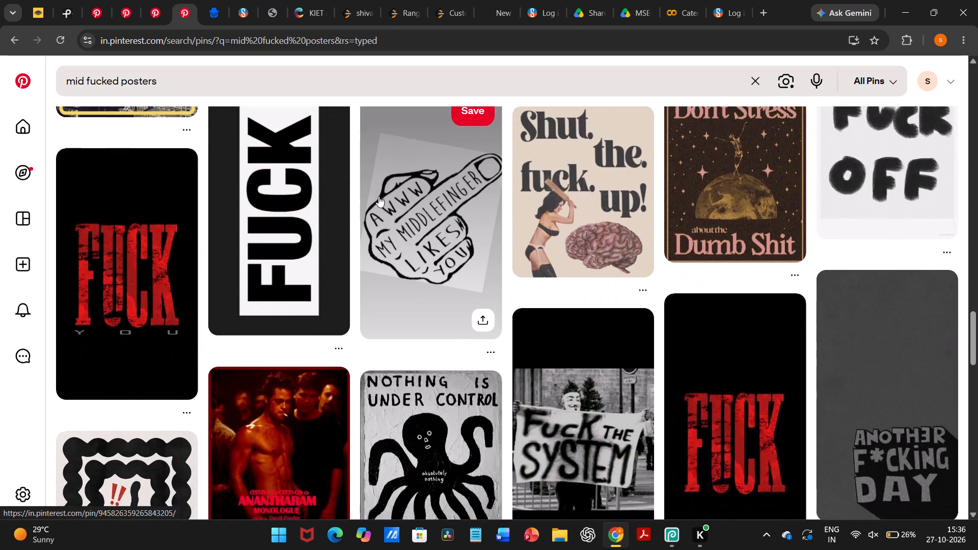
scroll(378, 196, "down", 4)
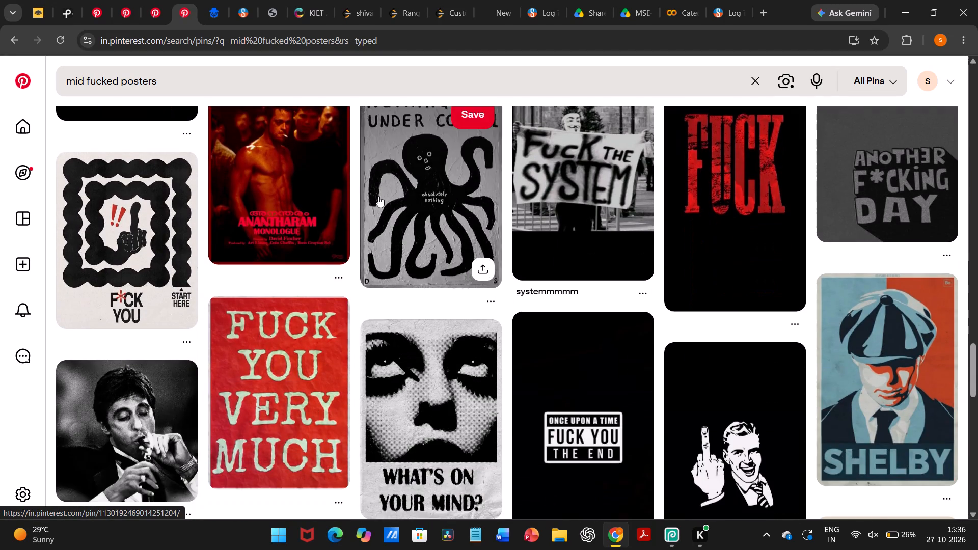
scroll(378, 196, "down", 1)
scroll(378, 196, "up", 2)
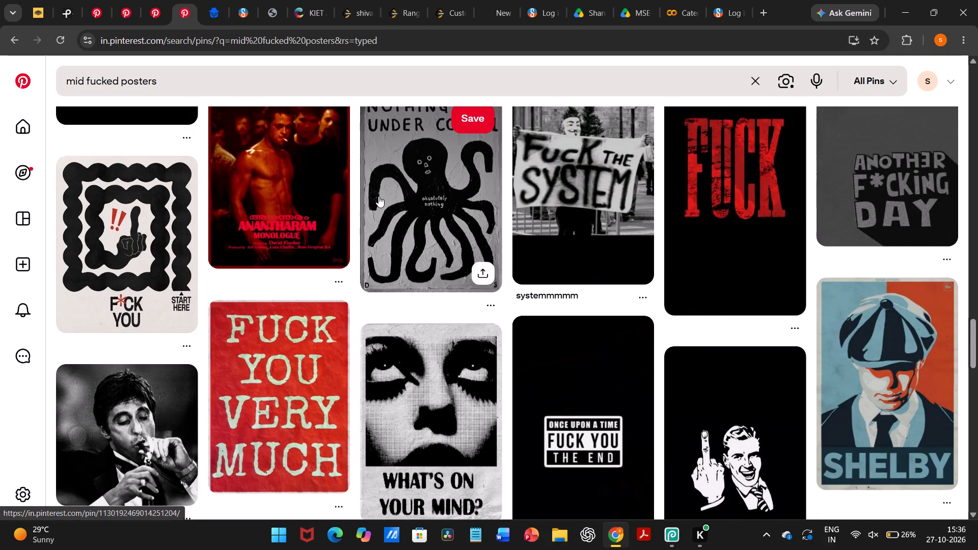
scroll(378, 196, "down", 3)
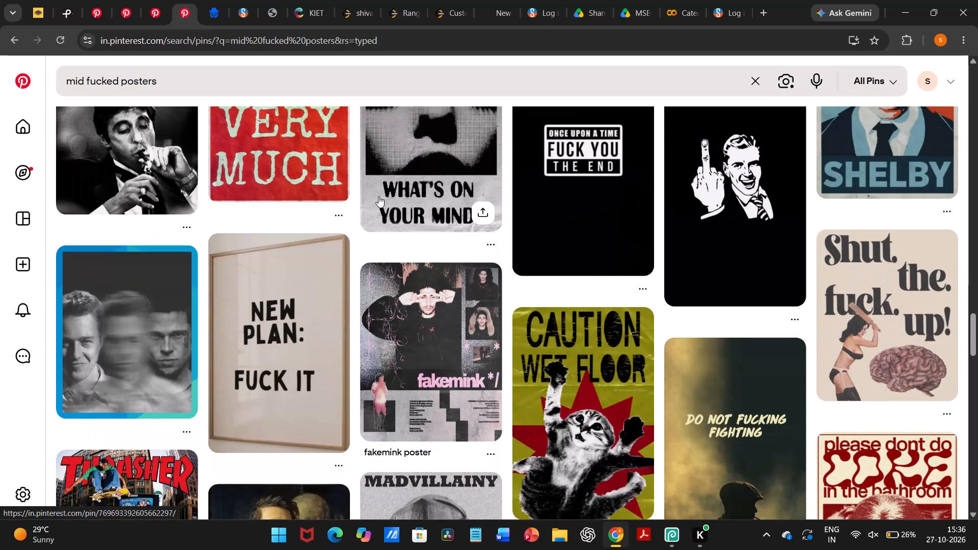
scroll(378, 196, "up", 1)
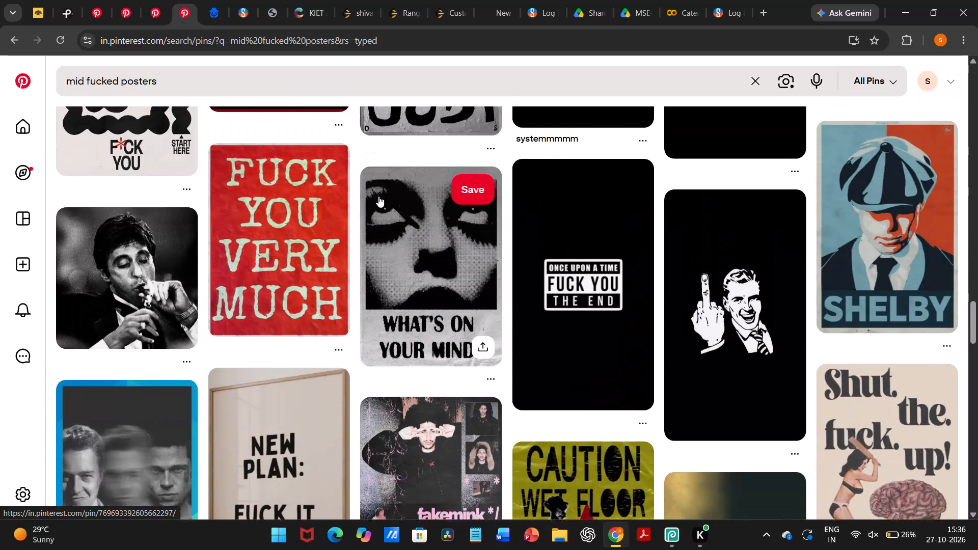
scroll(378, 196, "up", 1)
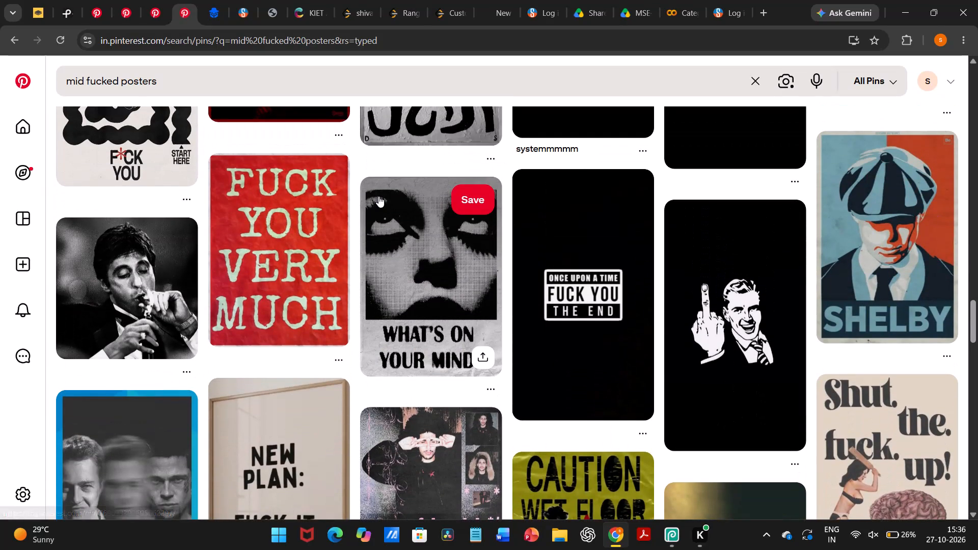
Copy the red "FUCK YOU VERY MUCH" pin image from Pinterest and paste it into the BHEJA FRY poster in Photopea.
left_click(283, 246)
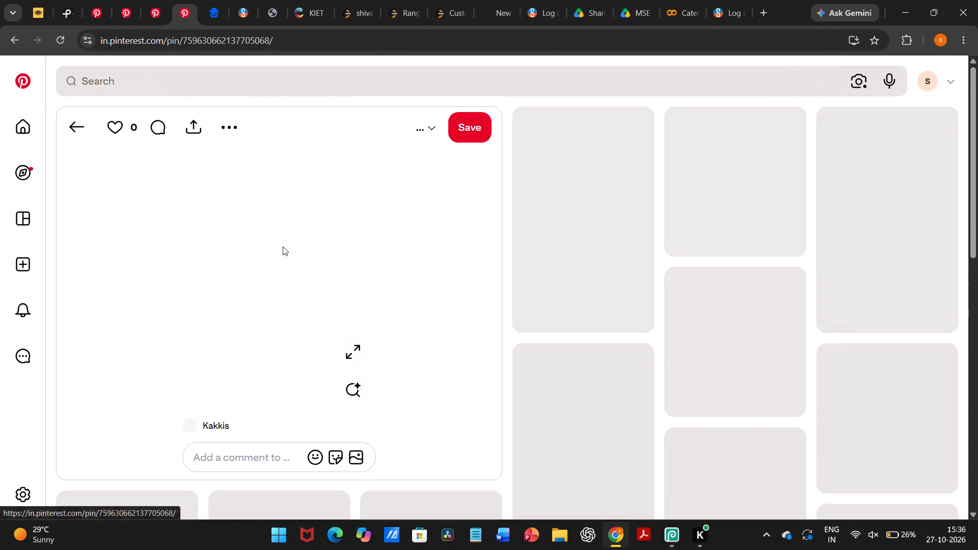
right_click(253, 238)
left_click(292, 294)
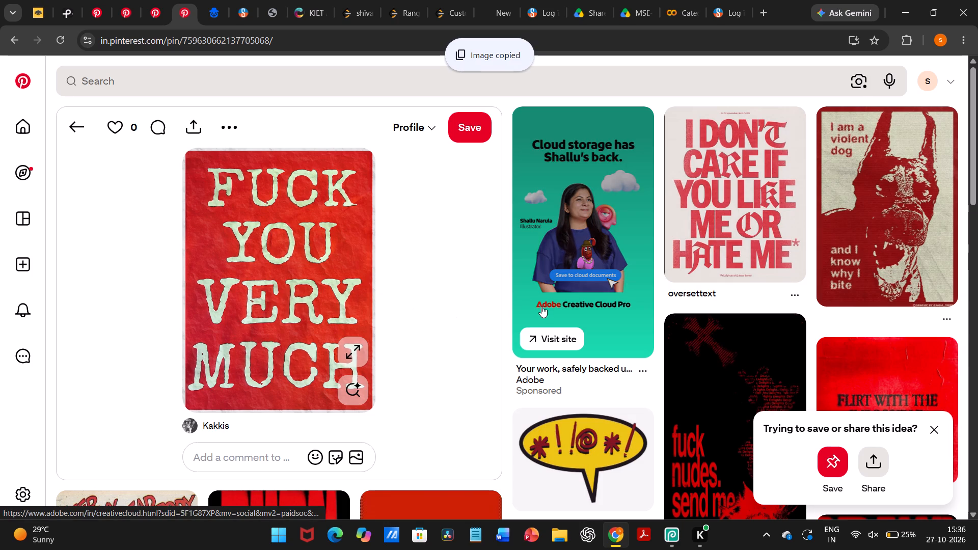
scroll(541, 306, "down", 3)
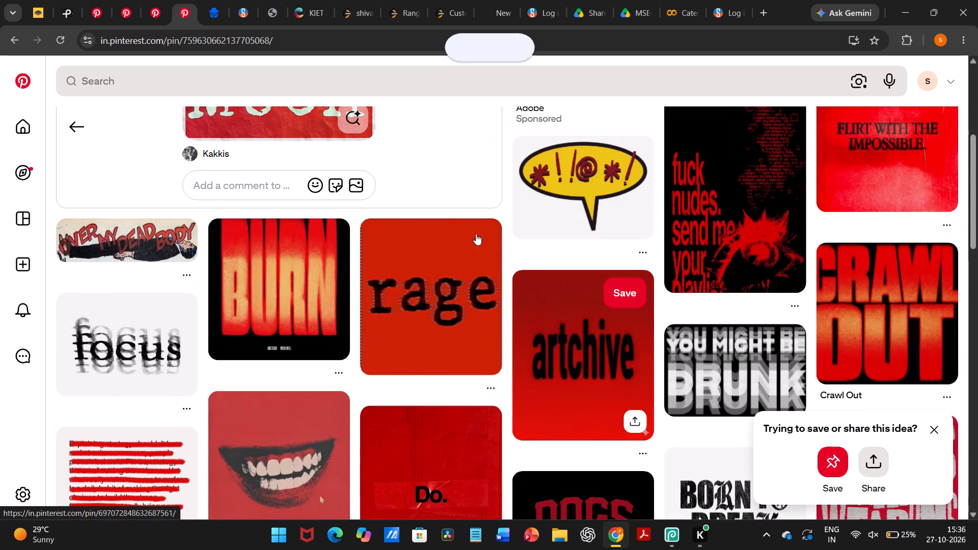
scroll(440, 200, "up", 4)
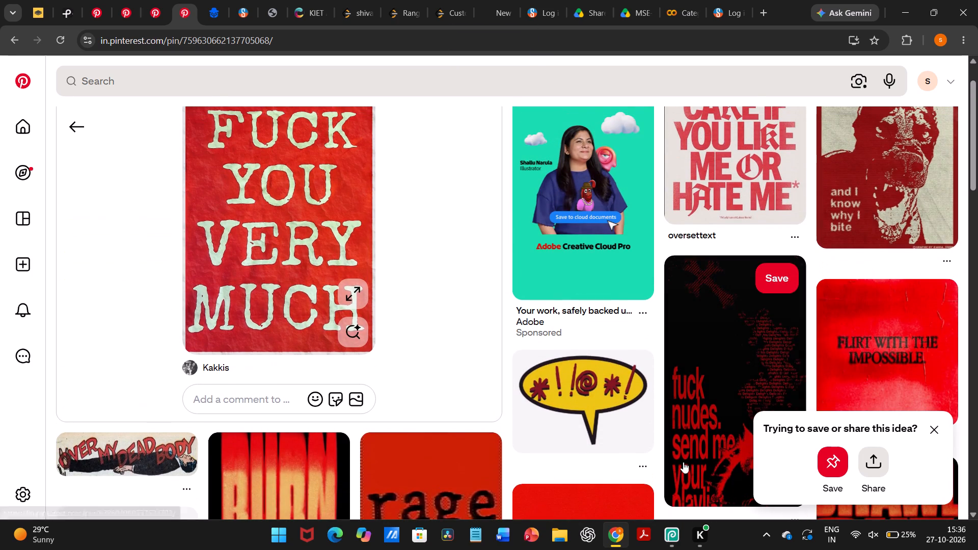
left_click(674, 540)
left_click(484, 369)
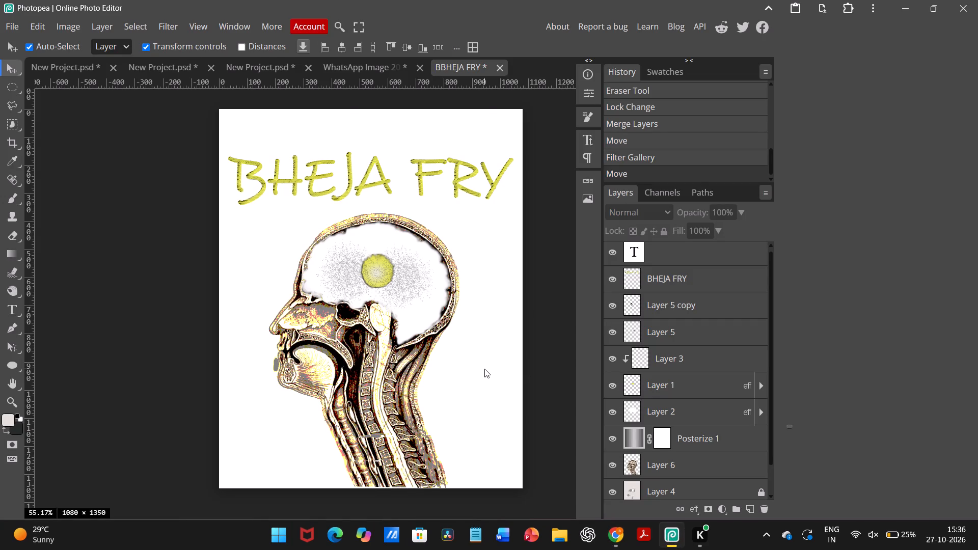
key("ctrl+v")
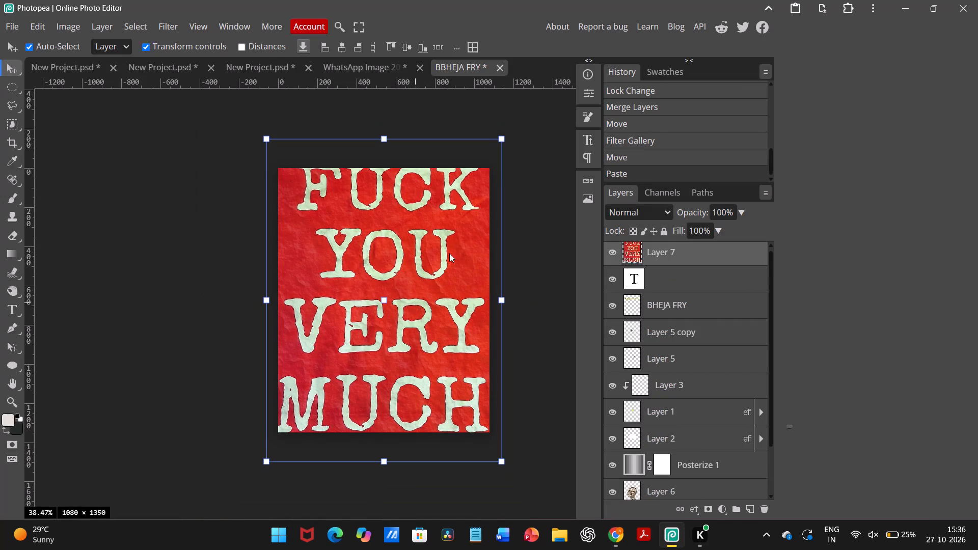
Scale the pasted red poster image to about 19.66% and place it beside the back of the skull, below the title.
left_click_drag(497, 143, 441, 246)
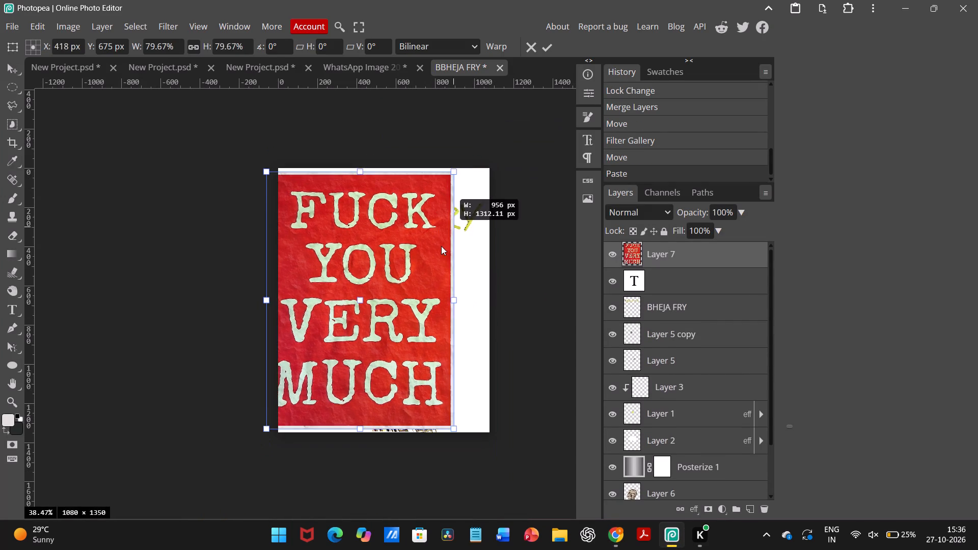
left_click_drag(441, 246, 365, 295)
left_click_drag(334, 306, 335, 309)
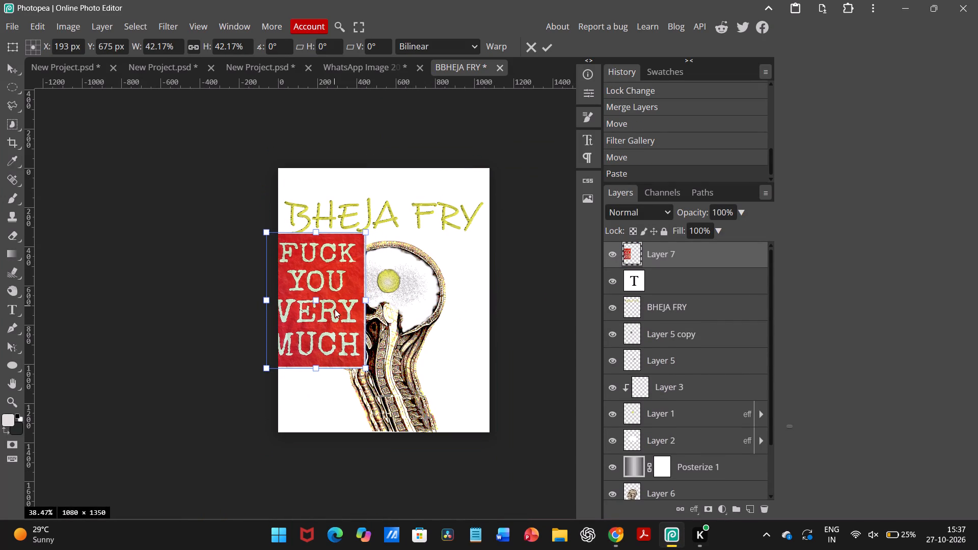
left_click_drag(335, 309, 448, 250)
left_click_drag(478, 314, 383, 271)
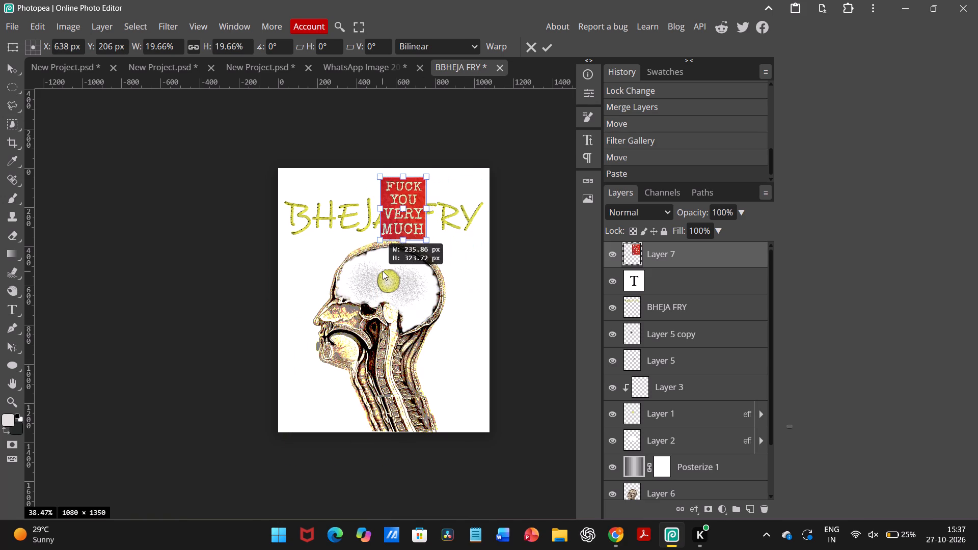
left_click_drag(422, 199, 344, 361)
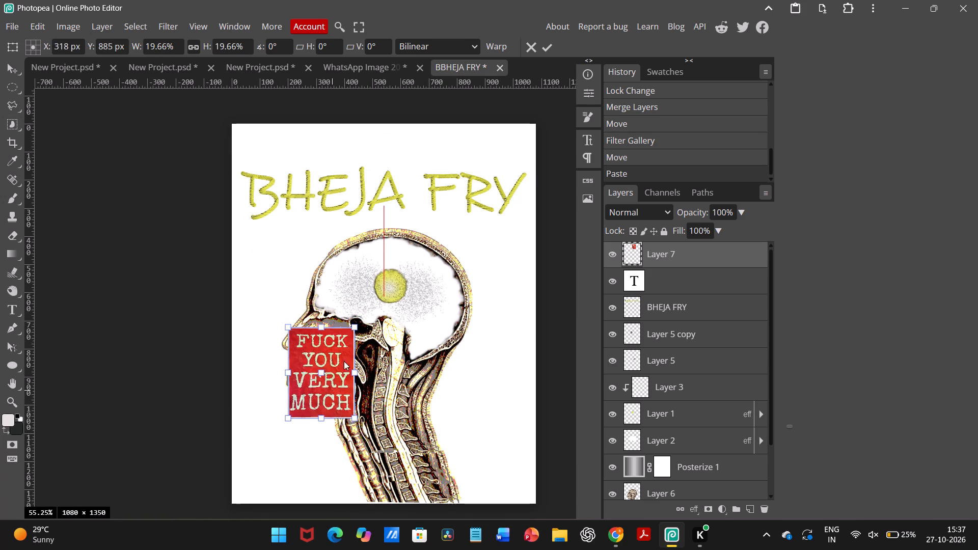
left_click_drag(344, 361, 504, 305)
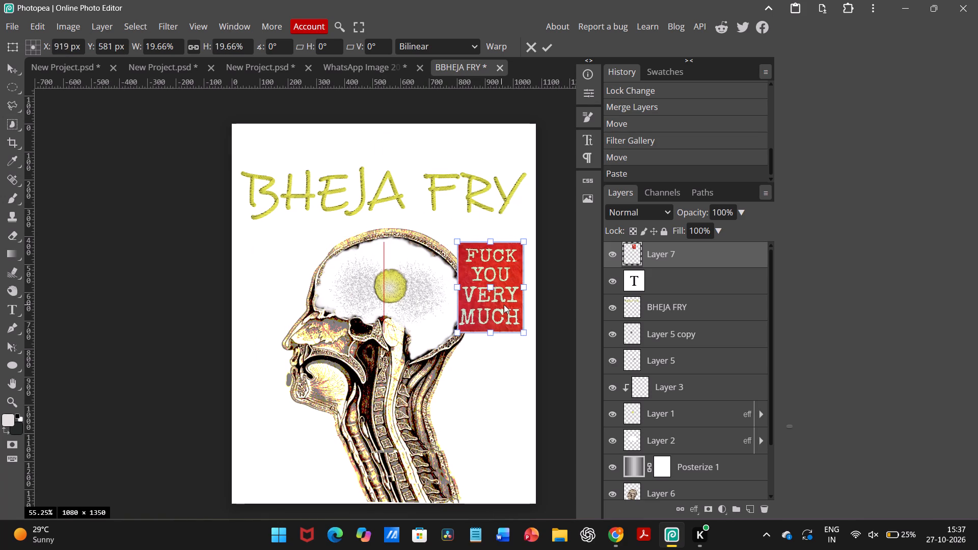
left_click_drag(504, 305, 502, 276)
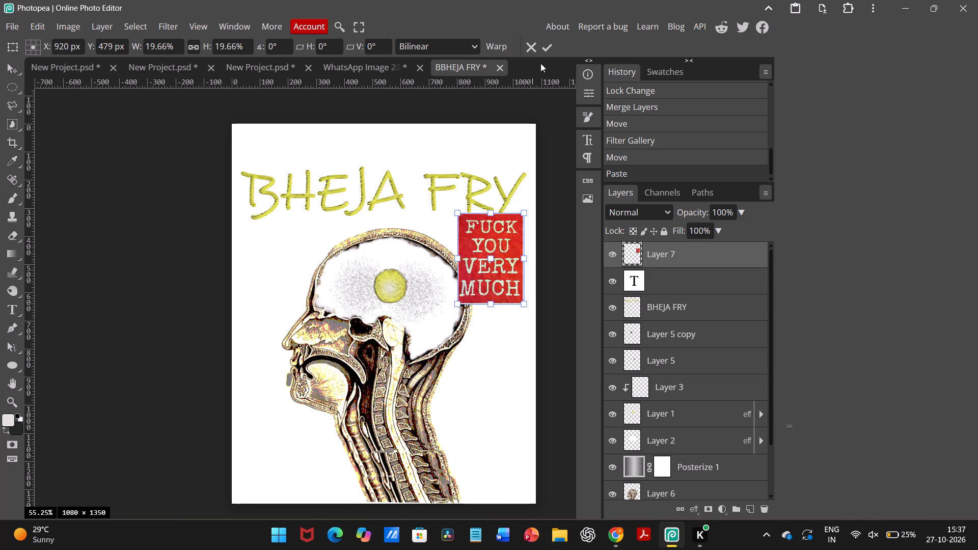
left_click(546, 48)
Move the BHEJA FRY title slightly up, closer to the poster's top edge.
left_click(552, 188)
left_click_drag(431, 189, 433, 163)
left_click(145, 216)
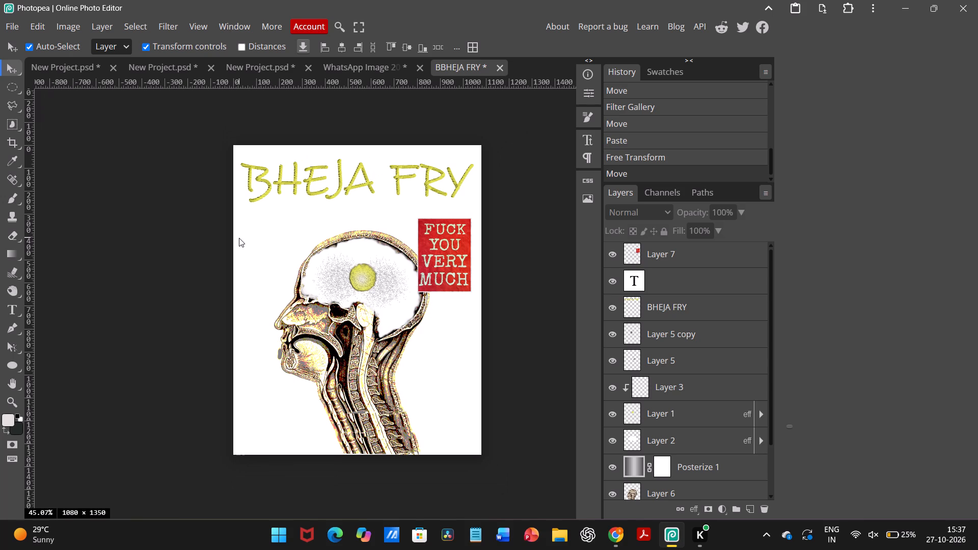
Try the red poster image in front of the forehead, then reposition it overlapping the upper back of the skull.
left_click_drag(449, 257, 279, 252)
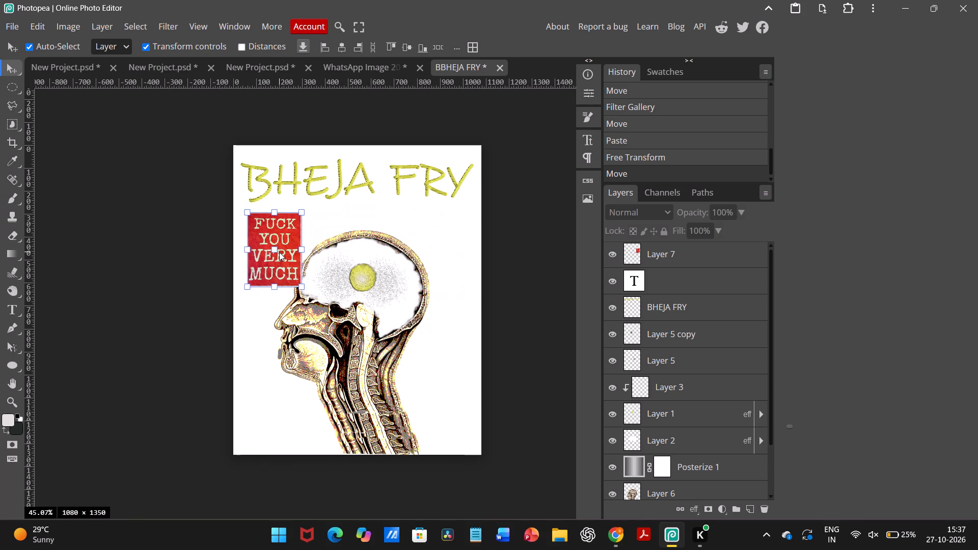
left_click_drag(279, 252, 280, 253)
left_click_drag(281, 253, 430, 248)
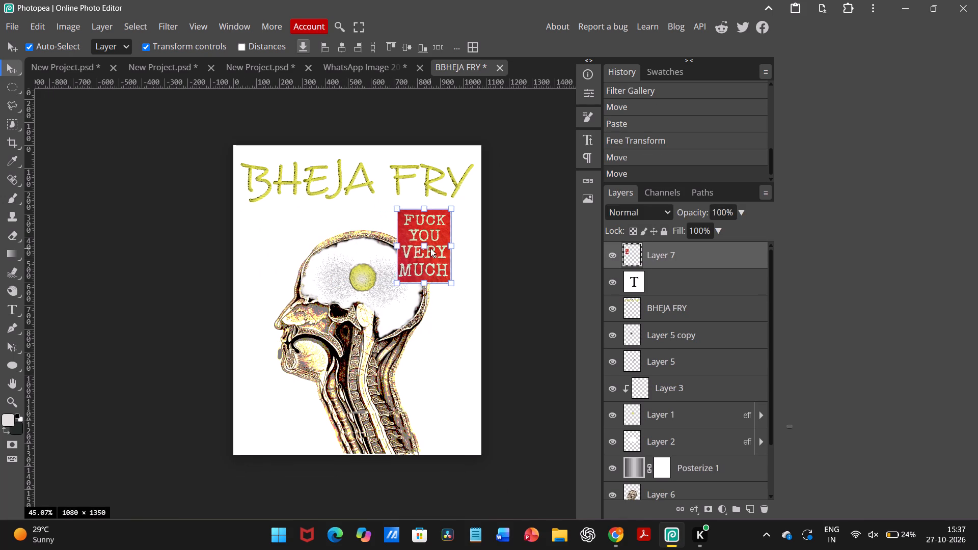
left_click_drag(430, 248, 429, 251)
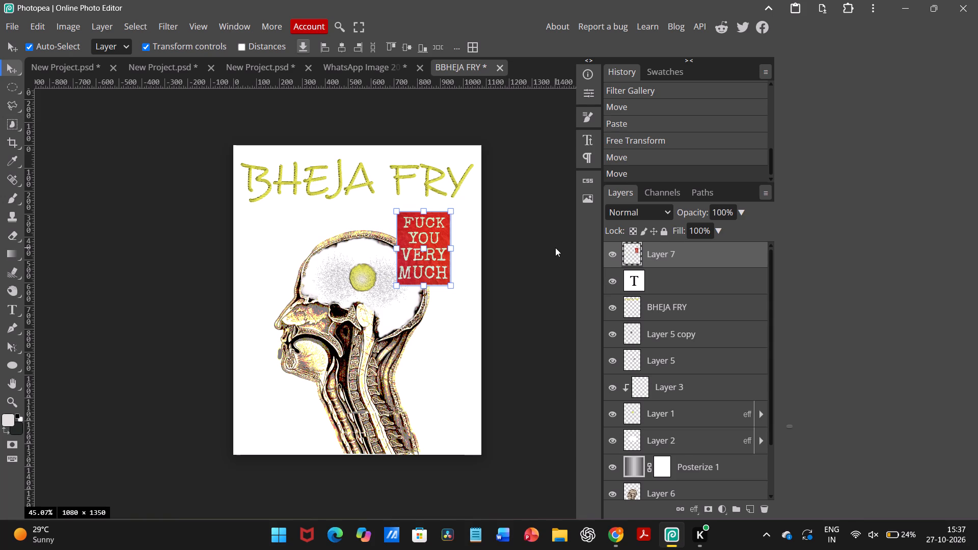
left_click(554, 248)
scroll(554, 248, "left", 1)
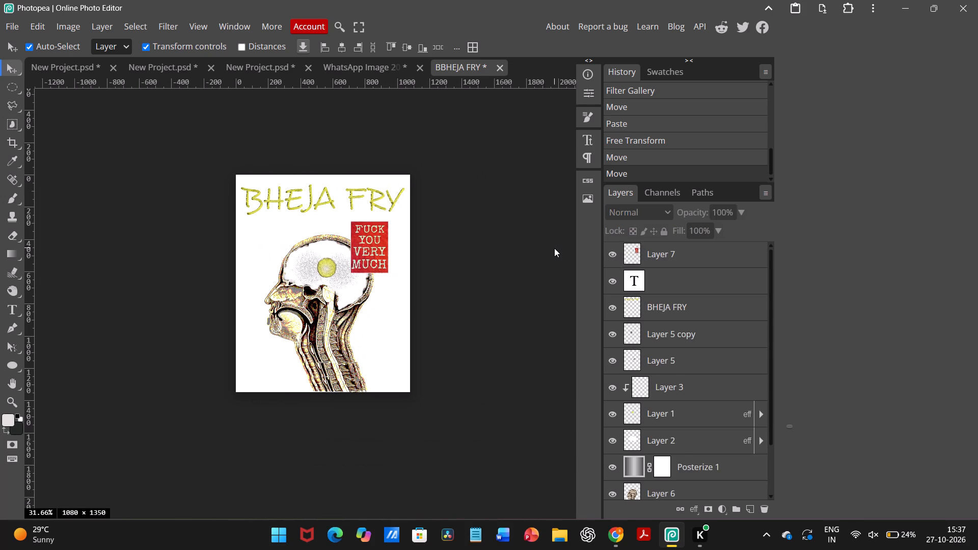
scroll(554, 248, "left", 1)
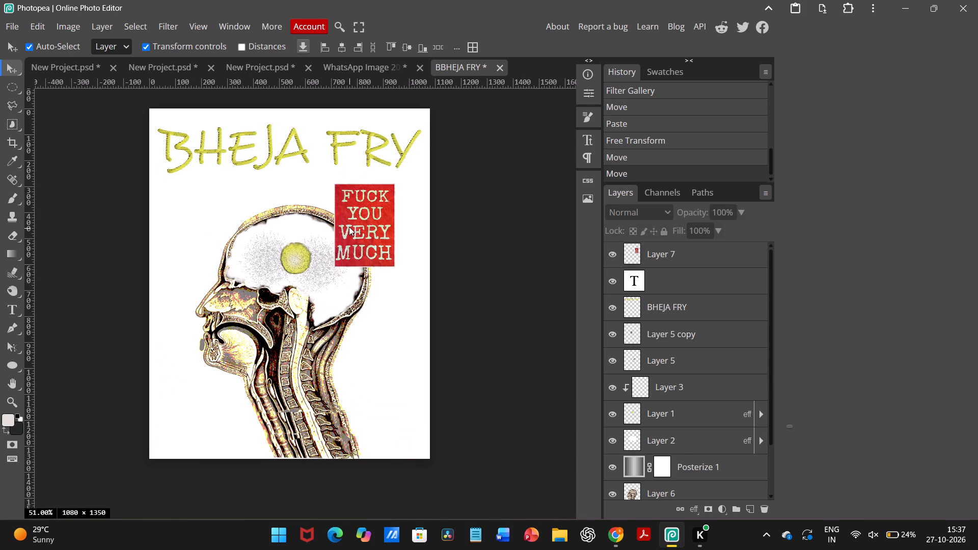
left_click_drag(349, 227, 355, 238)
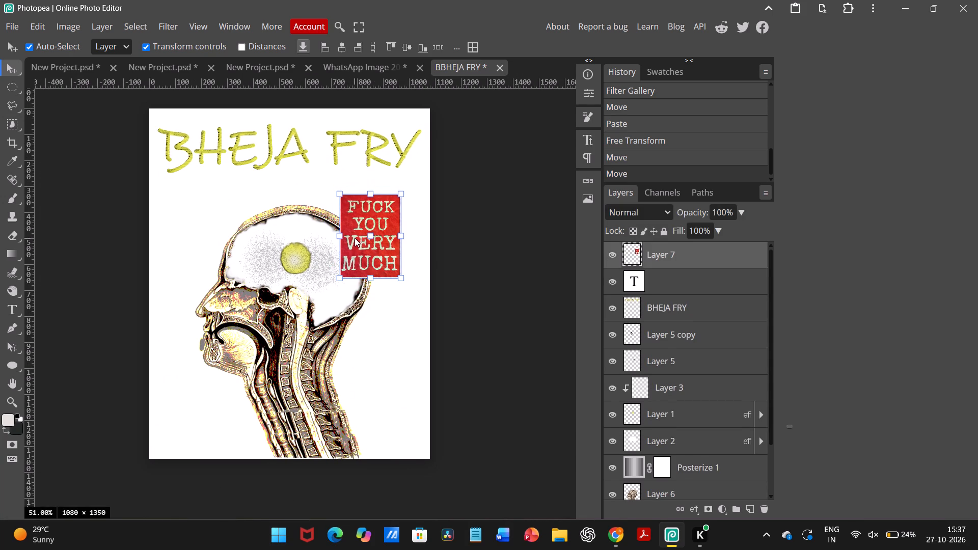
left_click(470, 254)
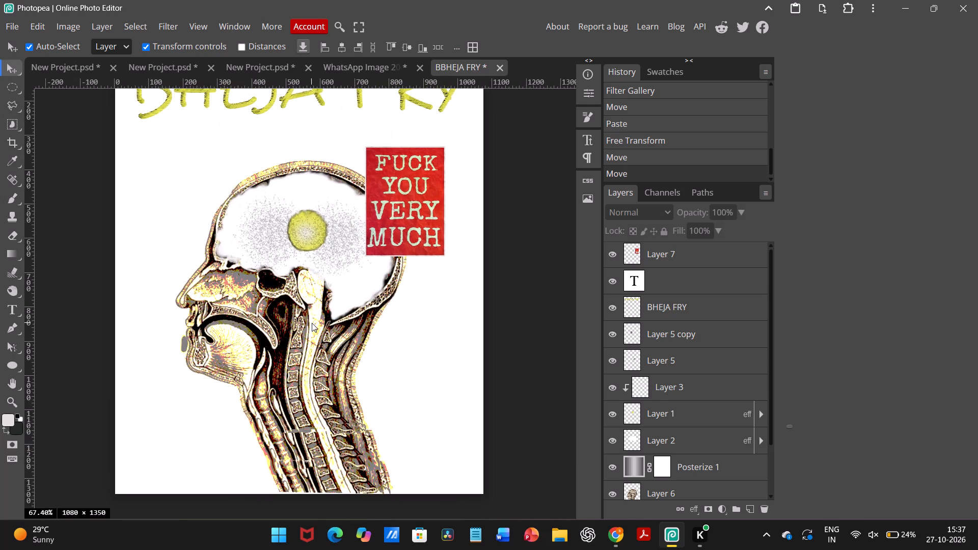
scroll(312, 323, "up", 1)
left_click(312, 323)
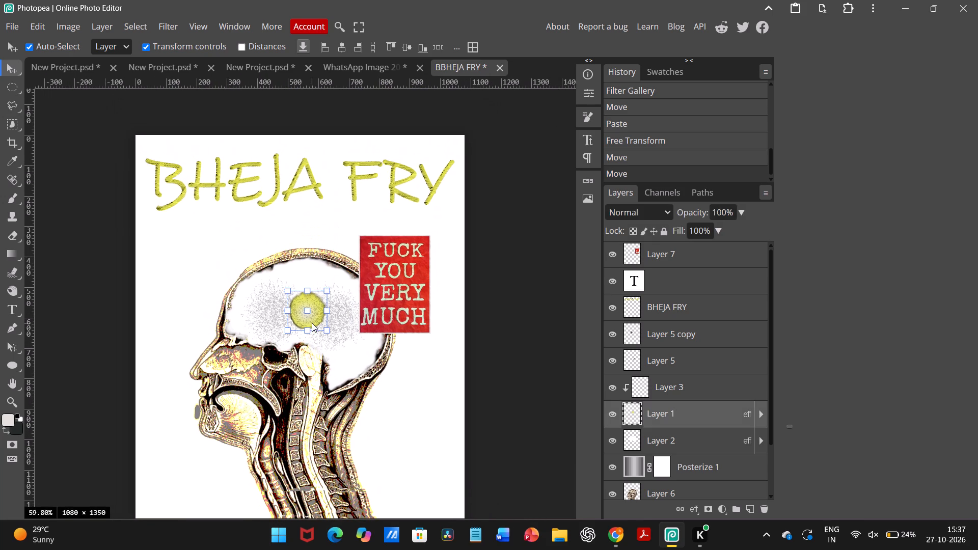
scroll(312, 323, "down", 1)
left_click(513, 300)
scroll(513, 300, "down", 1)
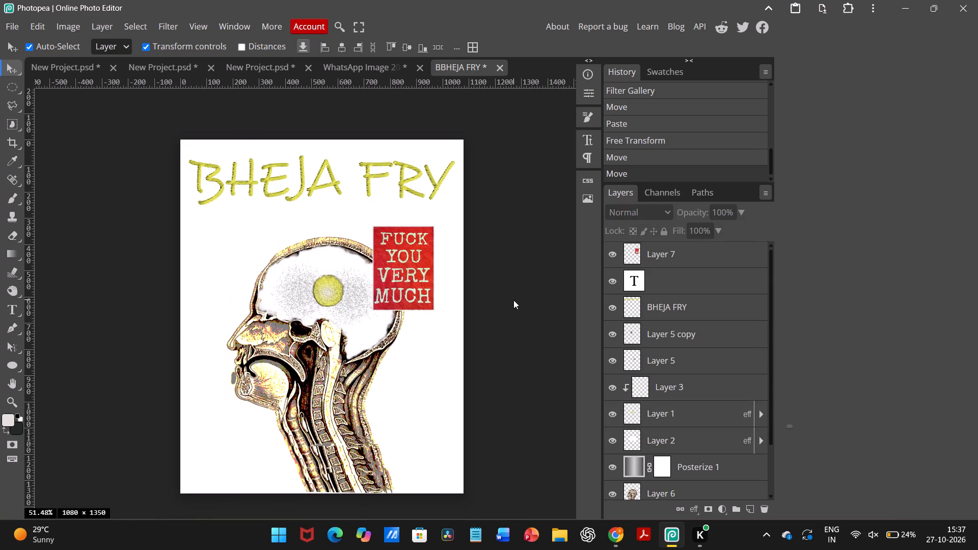
Toggle Layer 4's visibility off and on to check whether it holds the stray grey mark beside the mouth.
scroll(513, 300, "down", 1)
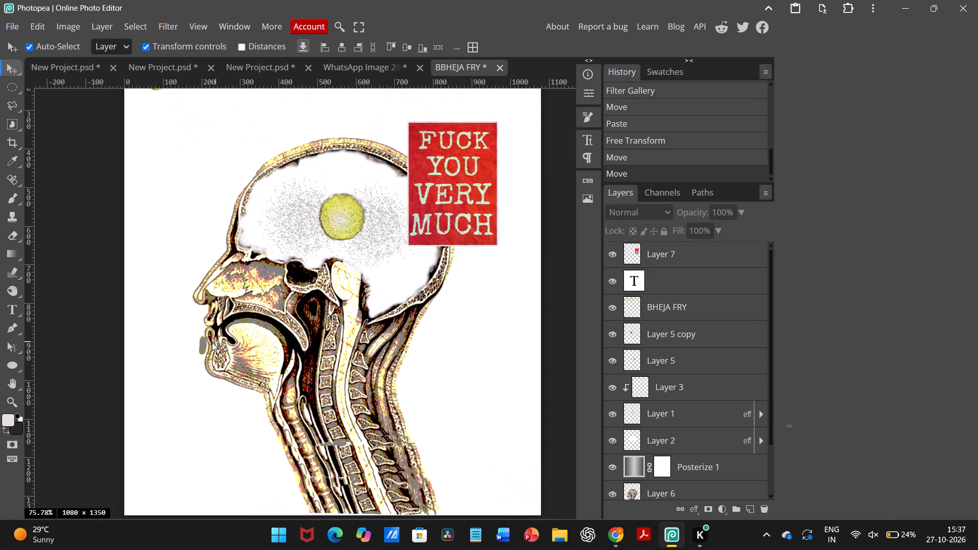
left_click(201, 347)
scroll(619, 415, "down", 1)
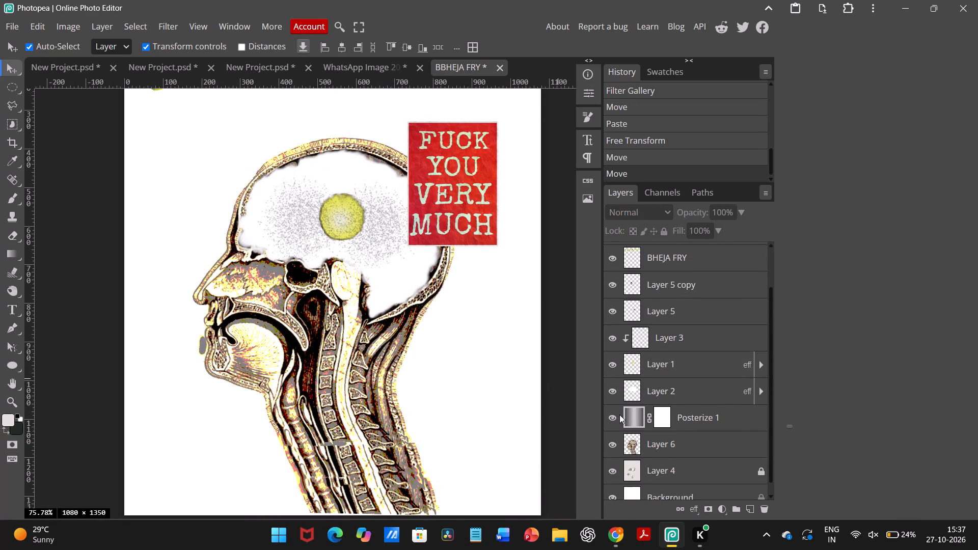
scroll(649, 437, "down", 1)
left_click(610, 454)
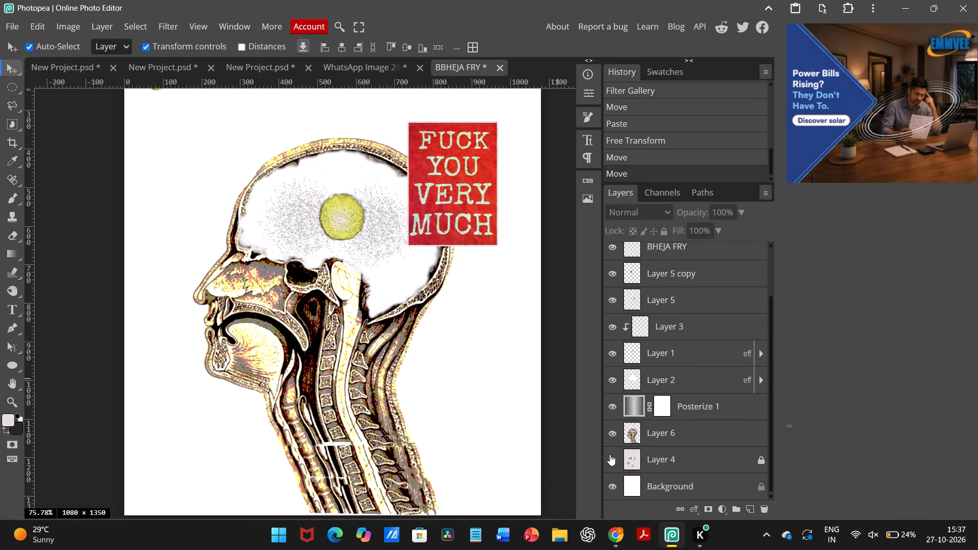
left_click(614, 461)
Unlock Layer 4 and shift it slightly to the right so the grey mark beside the mouth tucks behind the head.
left_click_drag(488, 418, 499, 420)
left_click(662, 230)
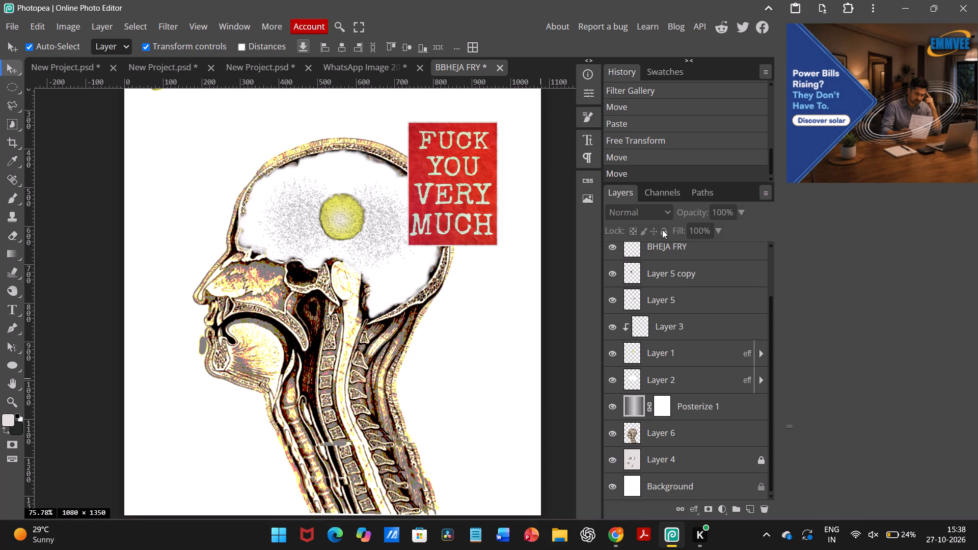
left_click(669, 446)
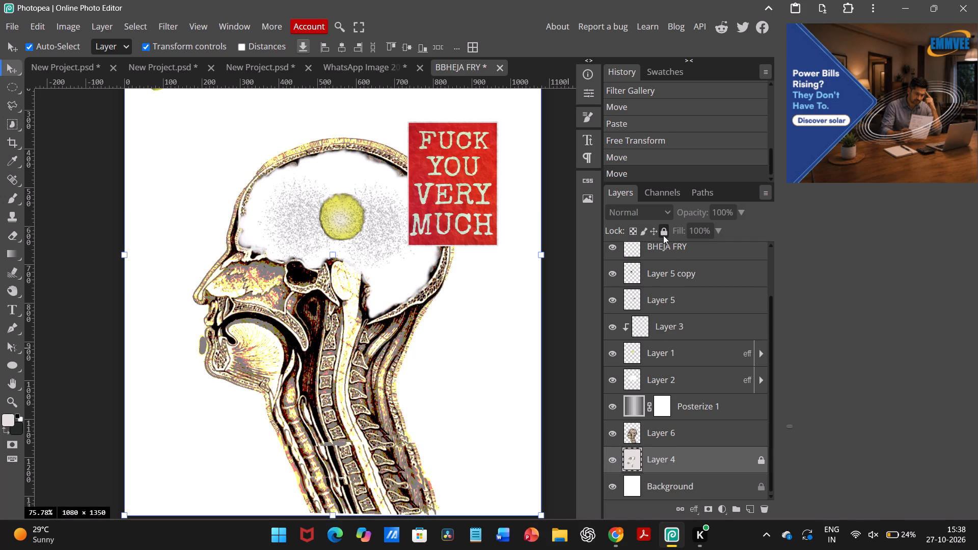
left_click(663, 235)
left_click_drag(477, 383, 490, 387)
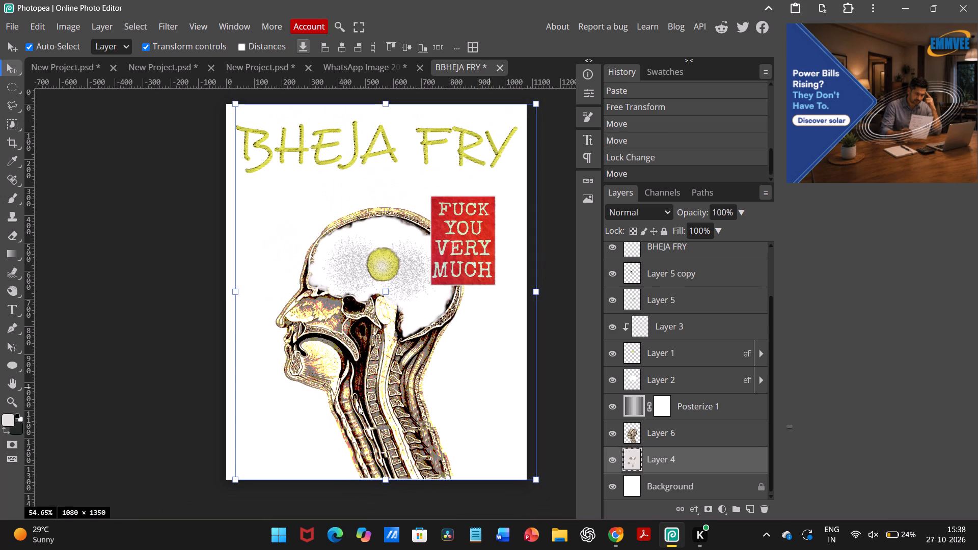
left_click(130, 413)
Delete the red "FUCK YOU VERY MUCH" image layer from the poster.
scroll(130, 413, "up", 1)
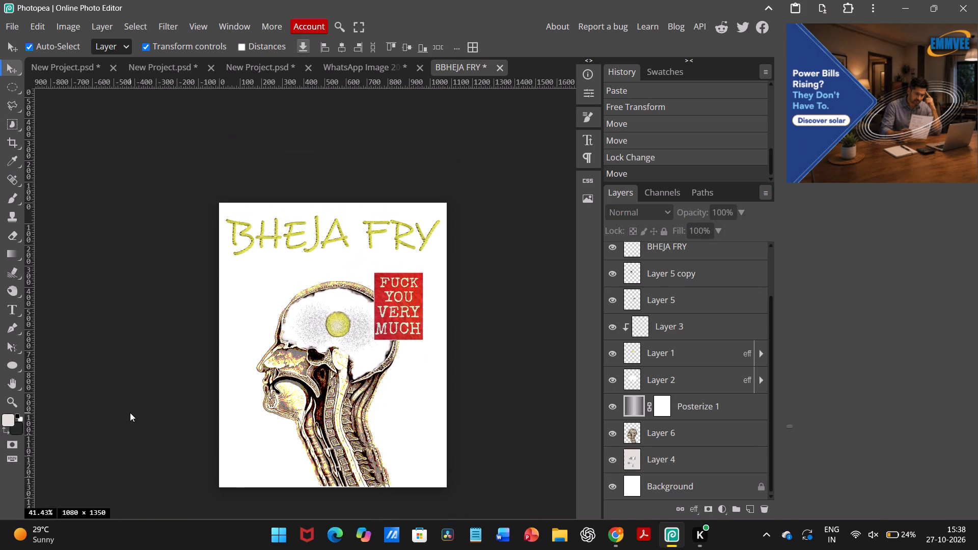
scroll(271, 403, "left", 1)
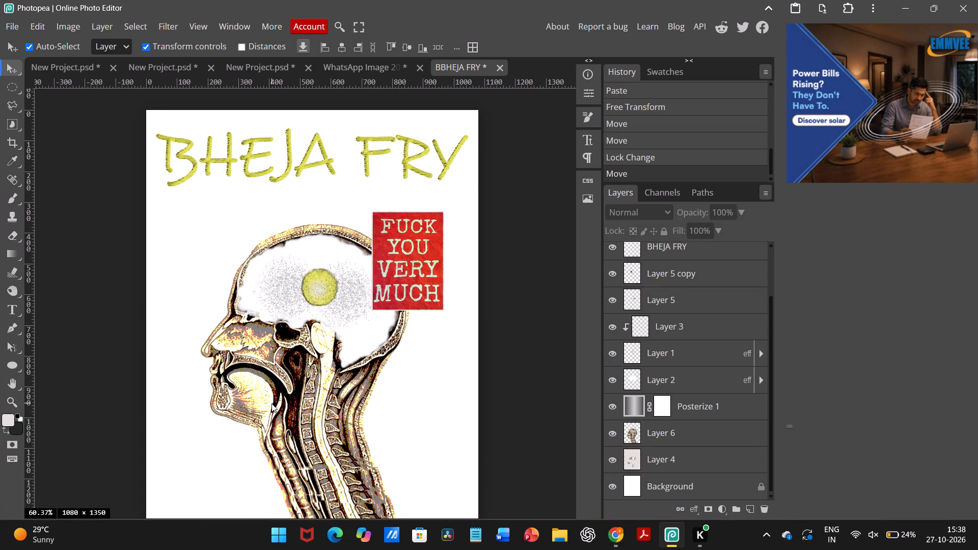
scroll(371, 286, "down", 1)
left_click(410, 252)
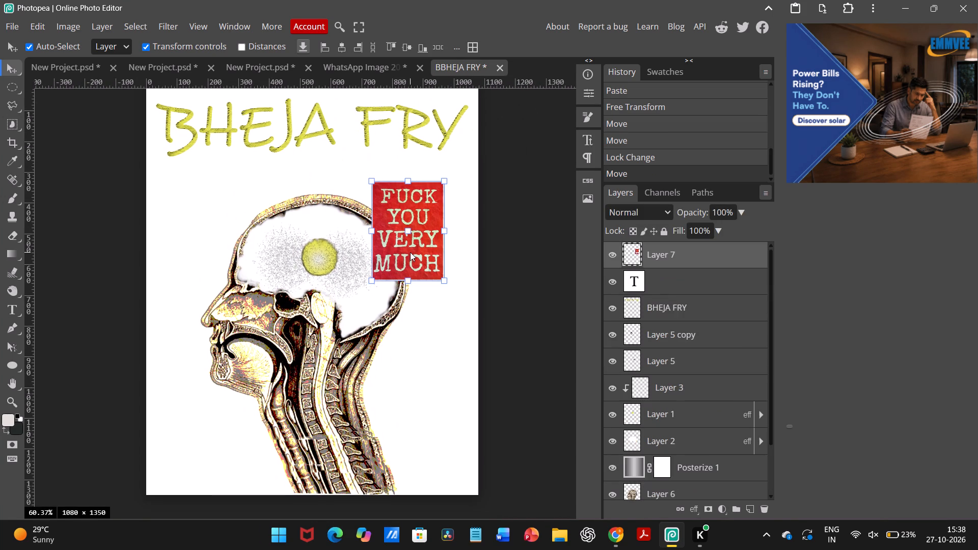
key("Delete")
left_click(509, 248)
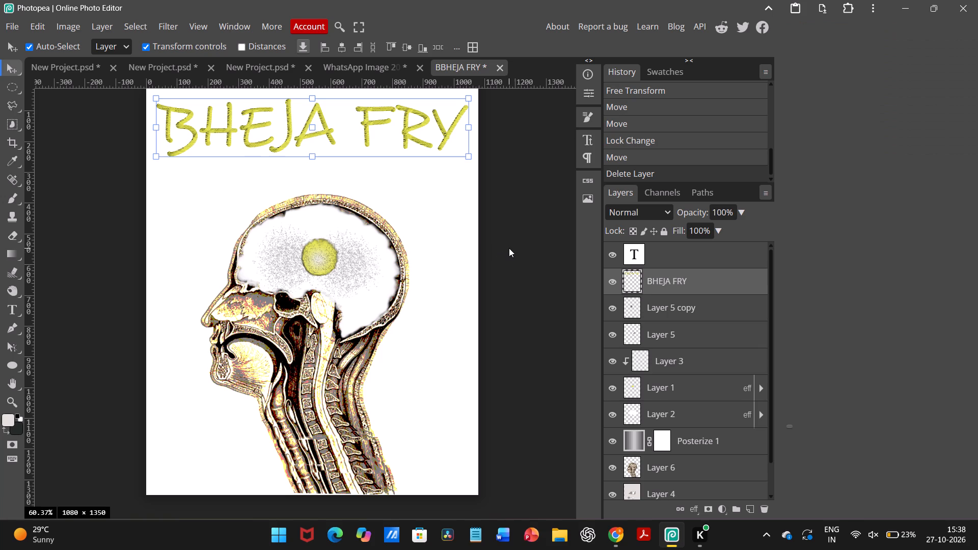
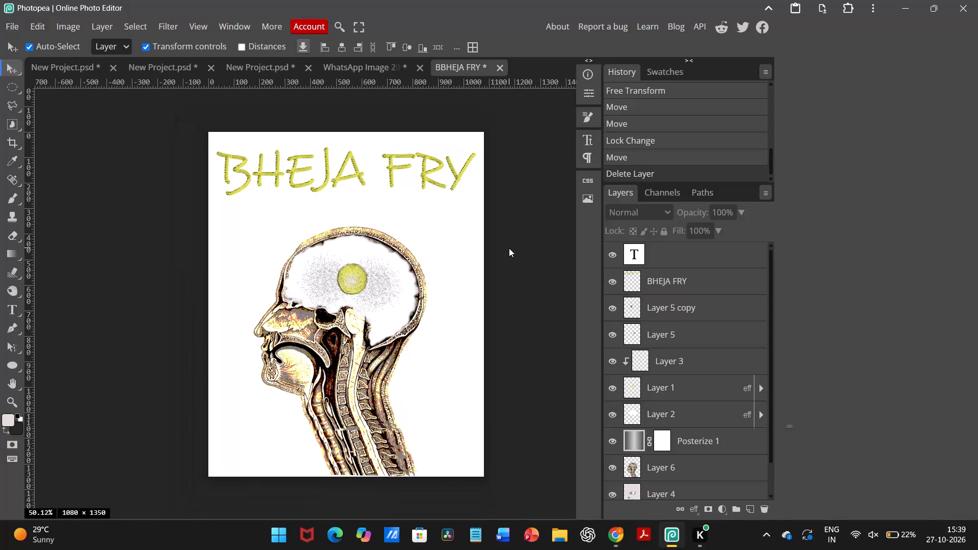
Examine the whole BHEJA FRY poster, checking the title and the head illustration both overall and in closer detail.
scroll(416, 293, "up", 1)
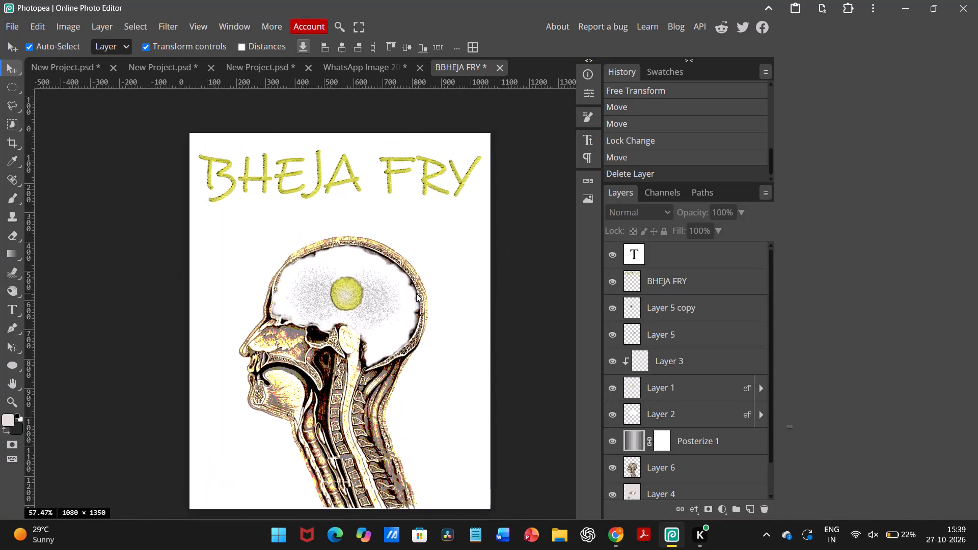
scroll(416, 293, "down", 1)
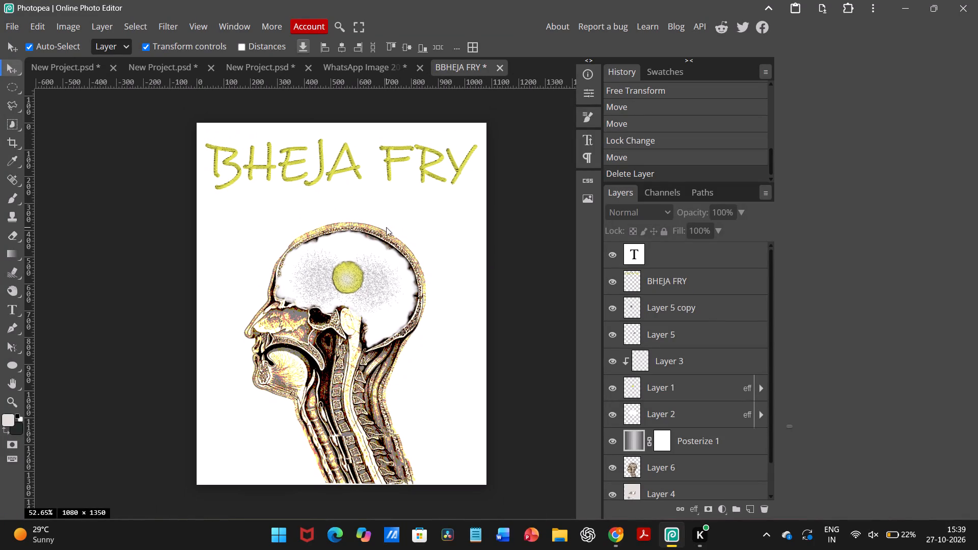
scroll(336, 182, "down", 1)
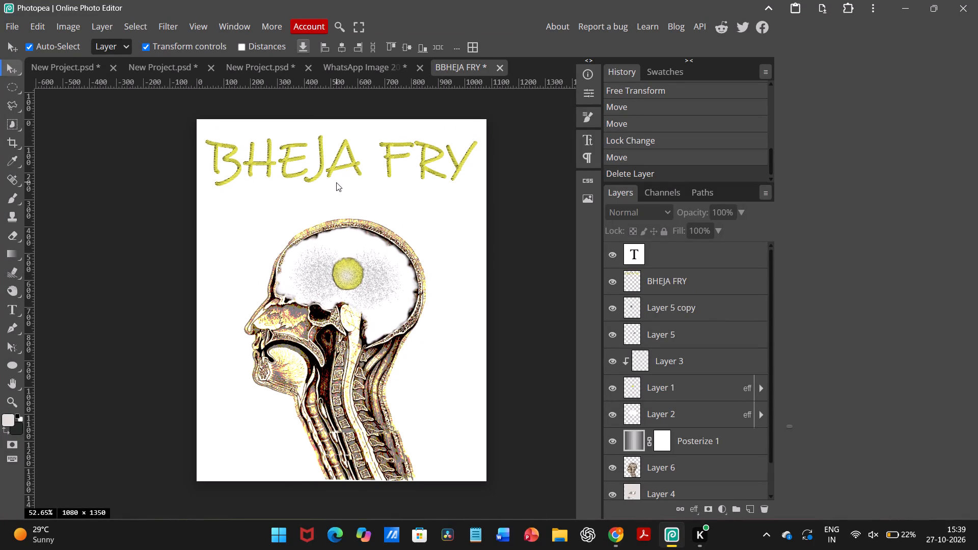
scroll(336, 182, "down", 1)
scroll(336, 182, "up", 1)
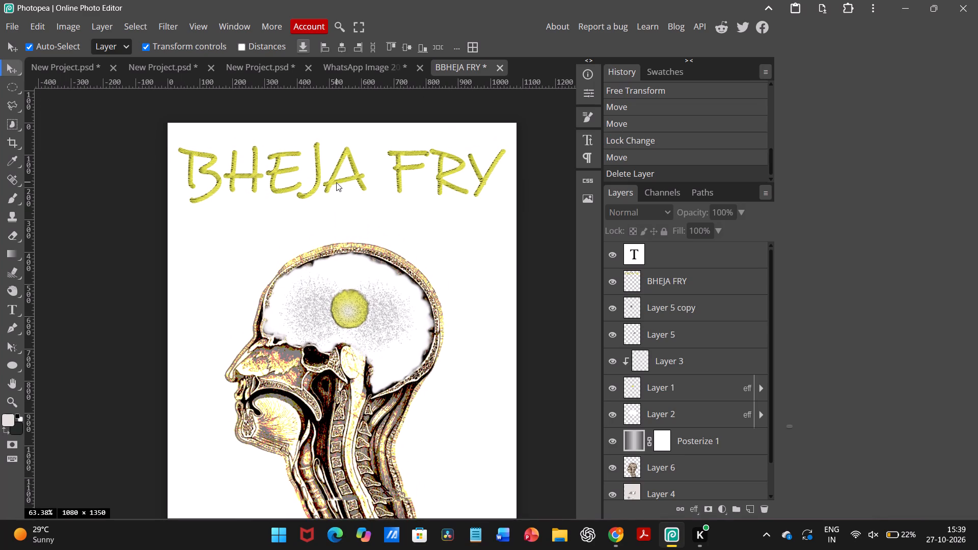
scroll(336, 182, "up", 1)
scroll(336, 182, "down", 1)
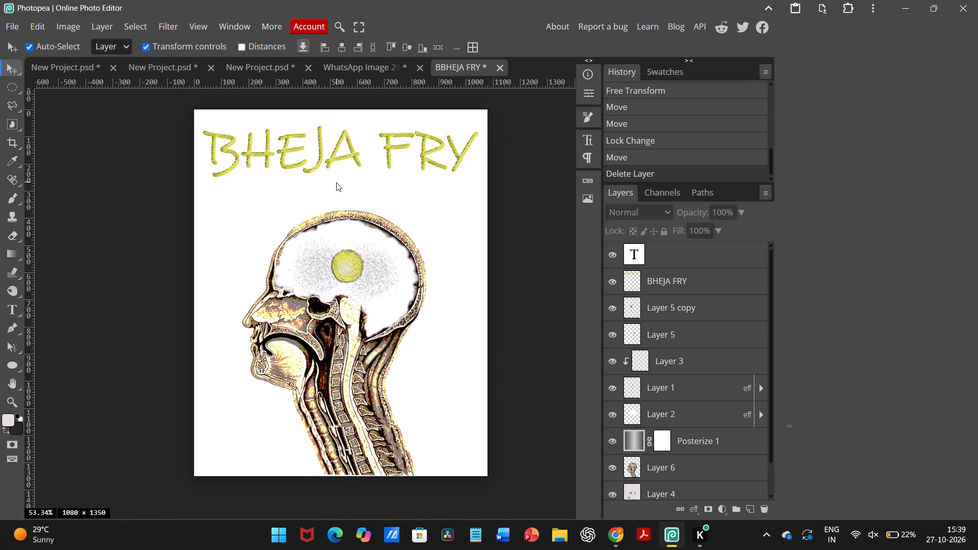
scroll(336, 182, "up", 1)
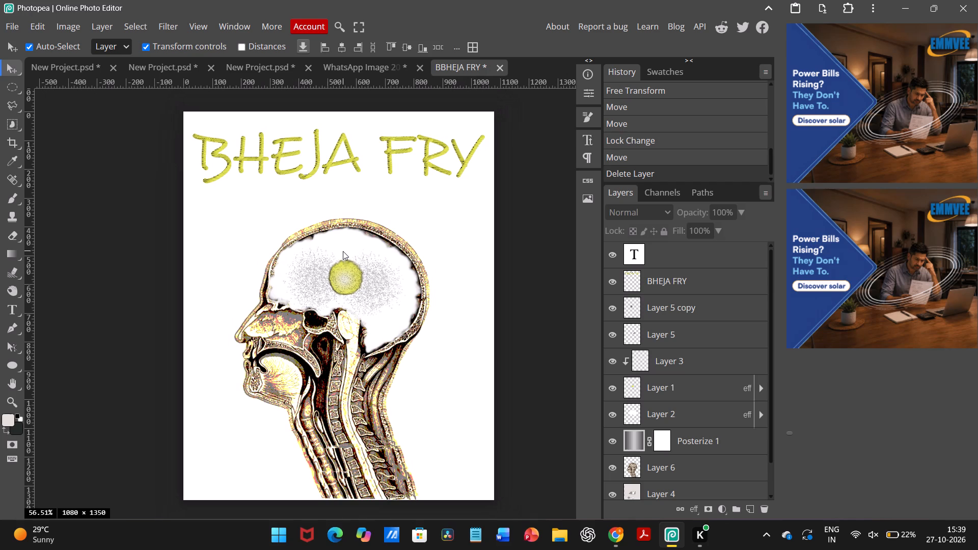
left_click(546, 338)
In File Explorer, search the Downloads folder for "fight club" and copy both fight club.jpg and fight club 2.jpg.
left_click(558, 539)
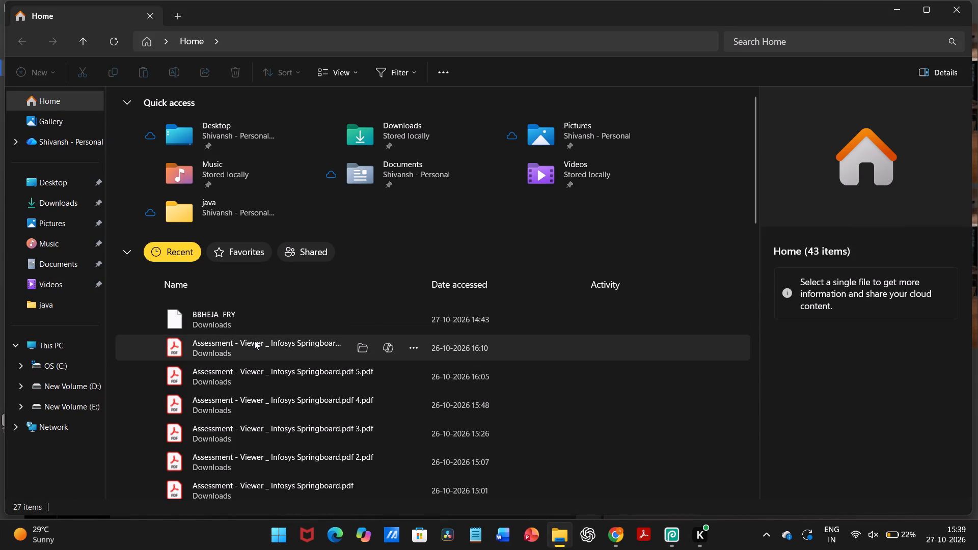
left_click(67, 211)
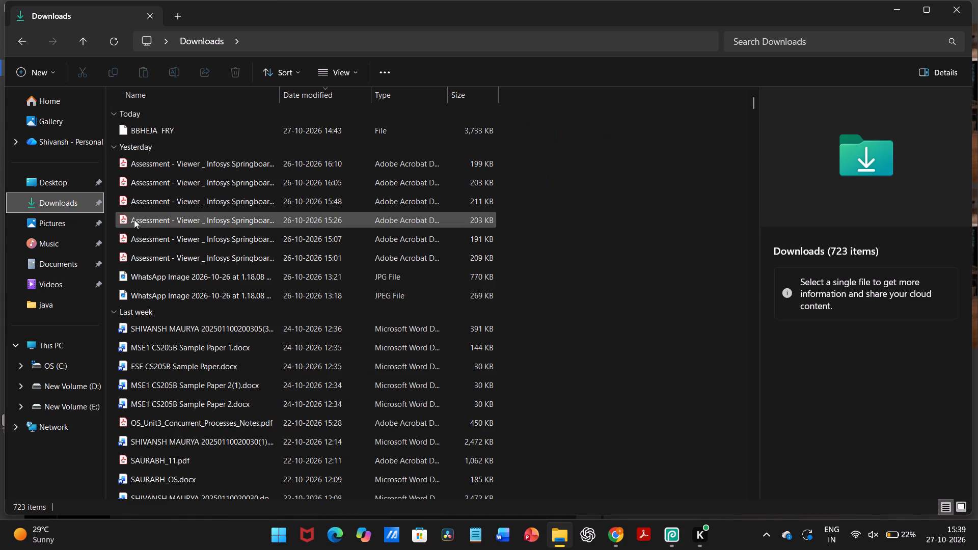
scroll(381, 288, "down", 1)
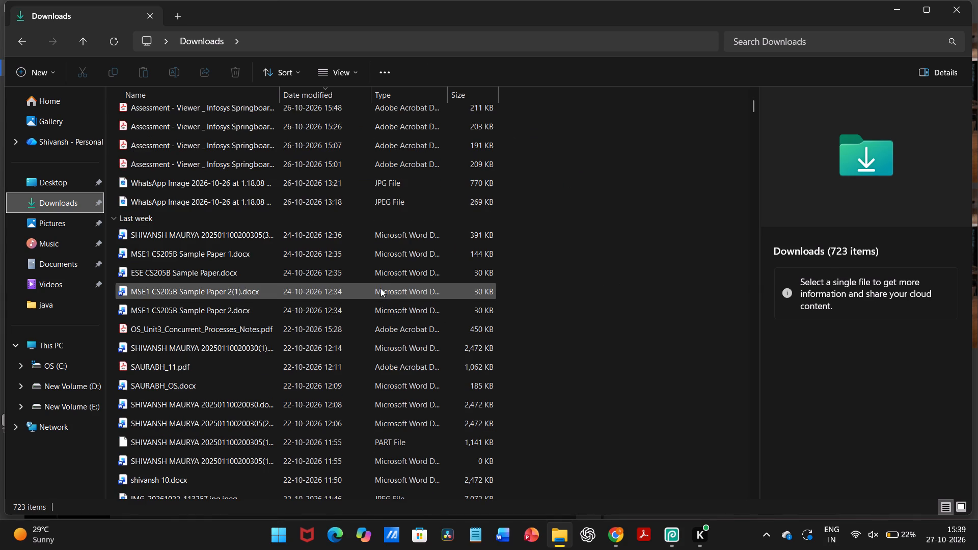
scroll(381, 288, "down", 1)
left_click(775, 45)
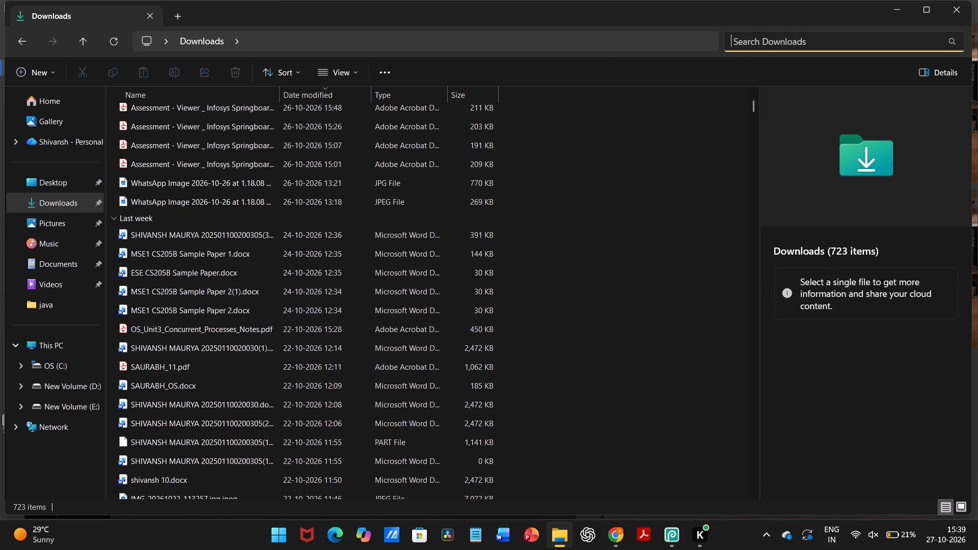
type("fight")
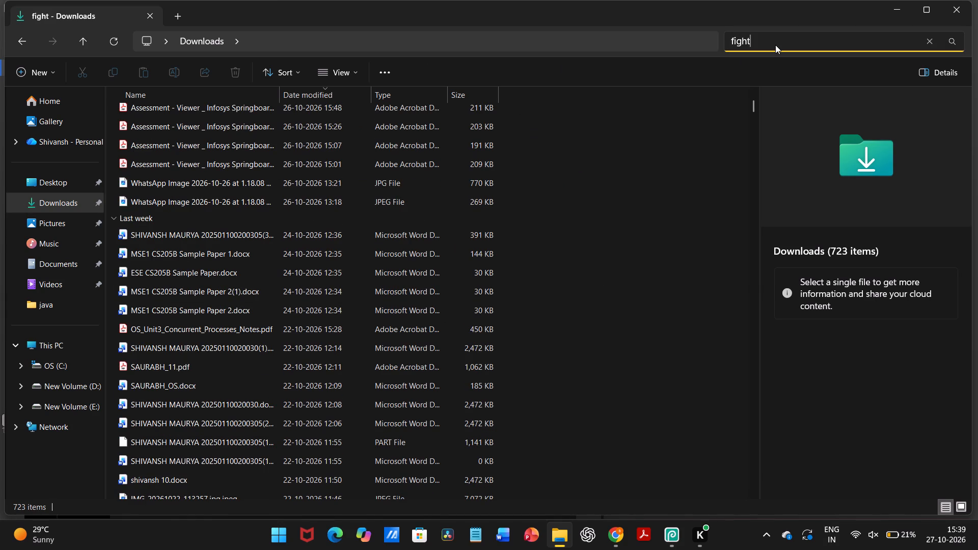
key("space")
type("club")
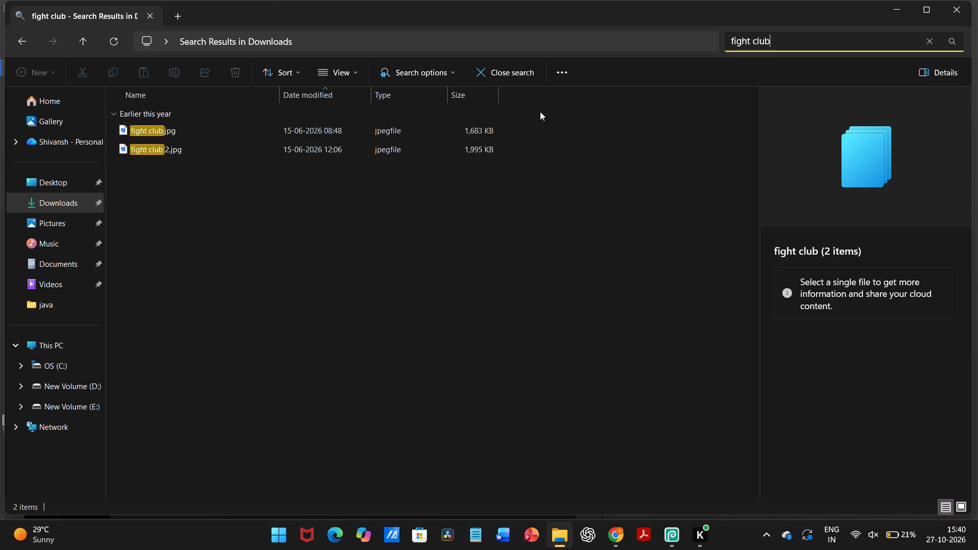
left_click_drag(511, 180, 480, 144)
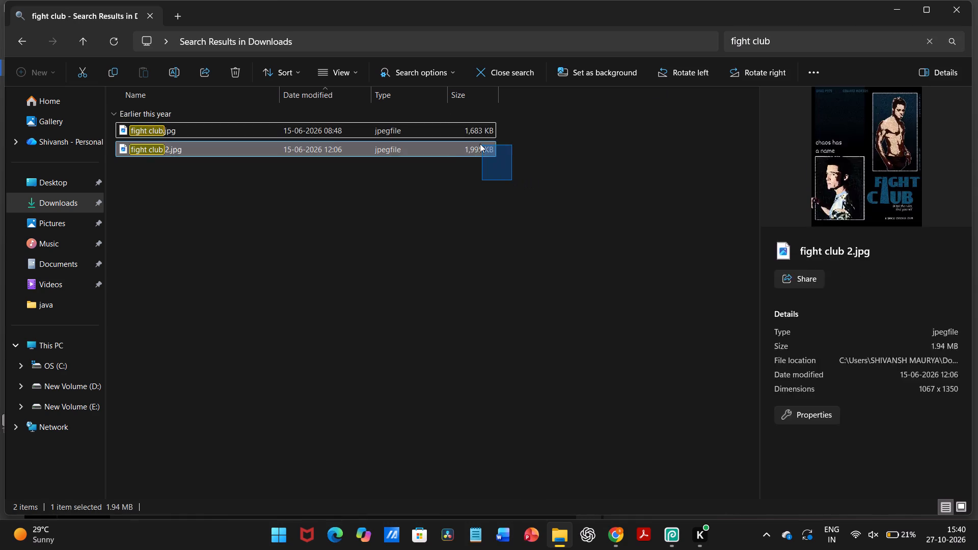
left_click_drag(480, 144, 459, 125)
key("ctrl+c")
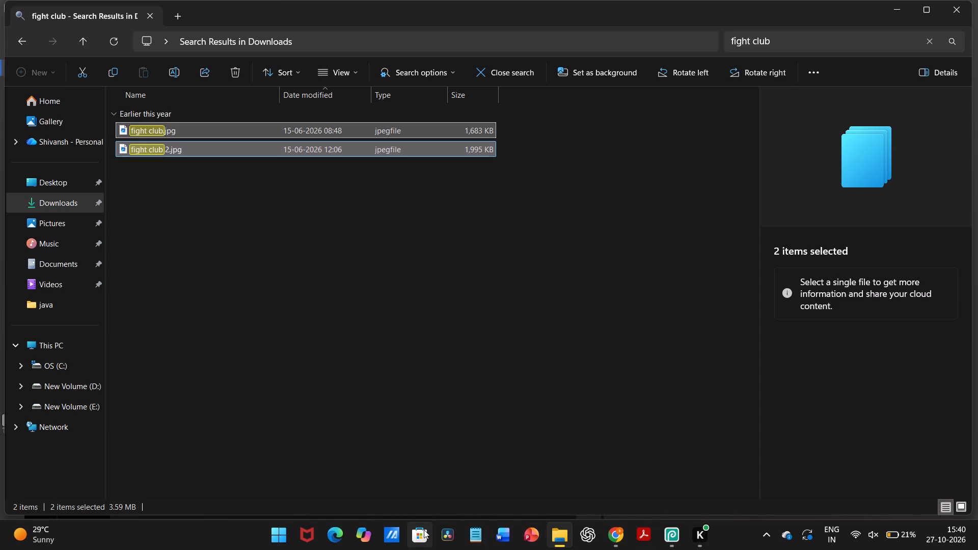
Open the Windows search to launch another app.
left_click(285, 530)
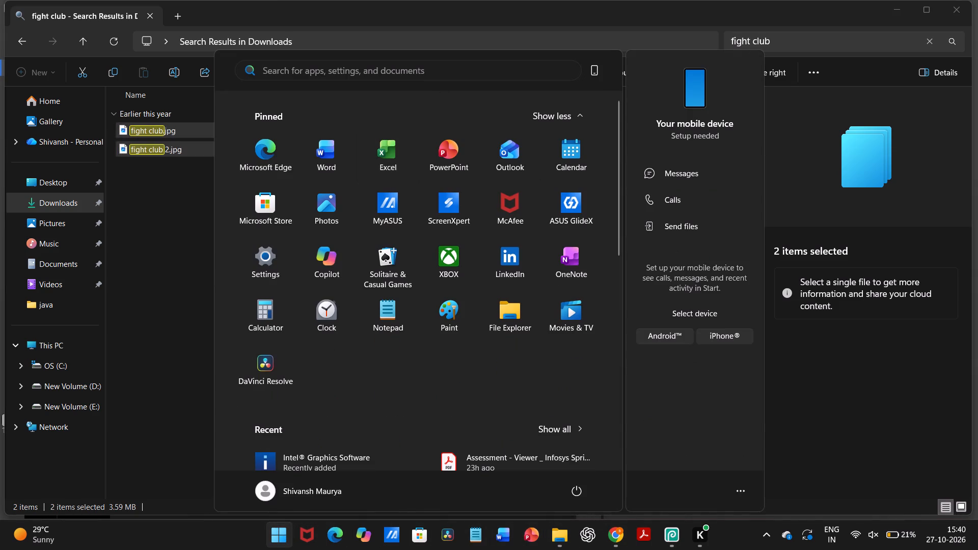
left_click(441, 60)
left_click(342, 122)
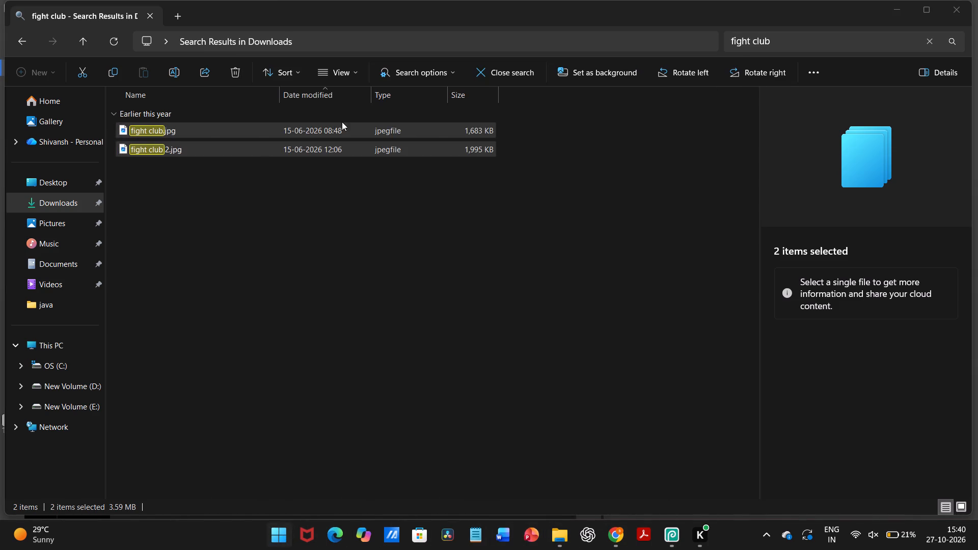
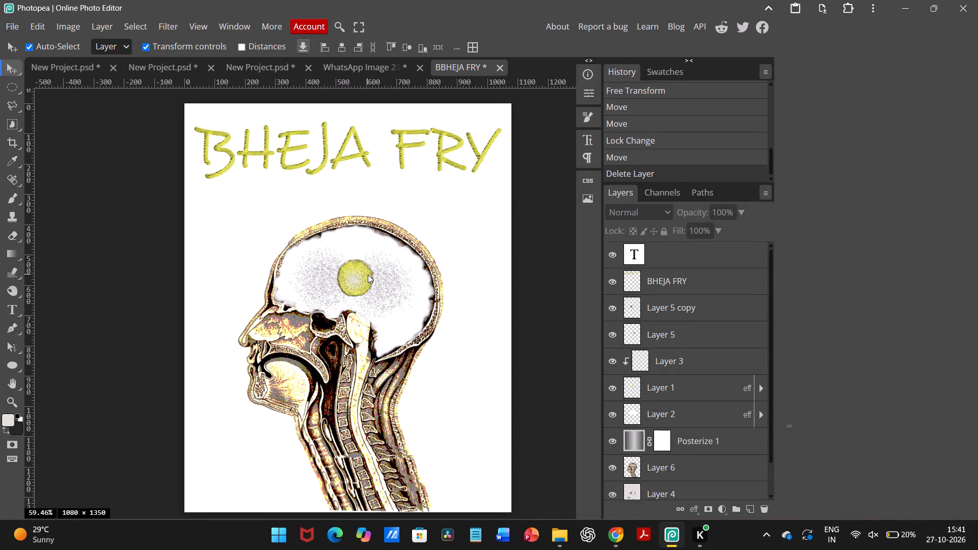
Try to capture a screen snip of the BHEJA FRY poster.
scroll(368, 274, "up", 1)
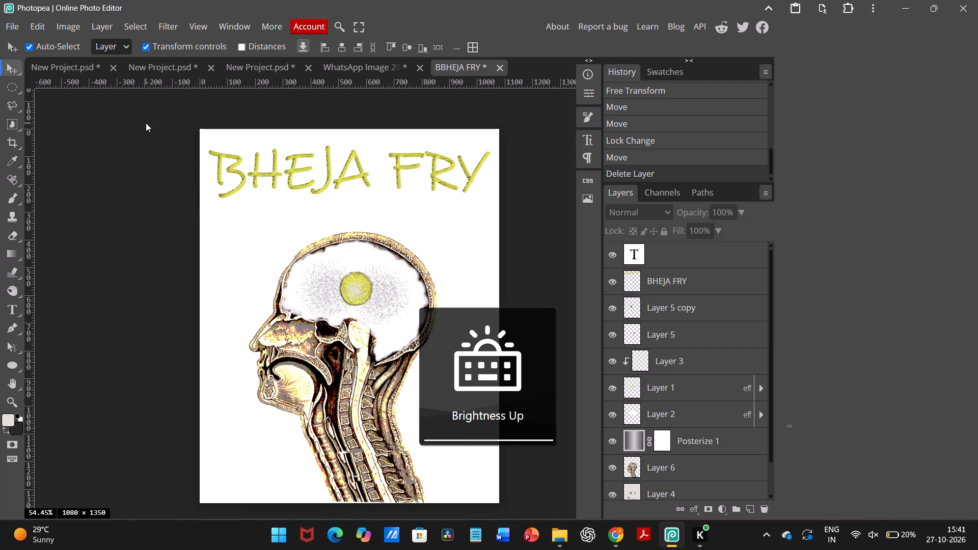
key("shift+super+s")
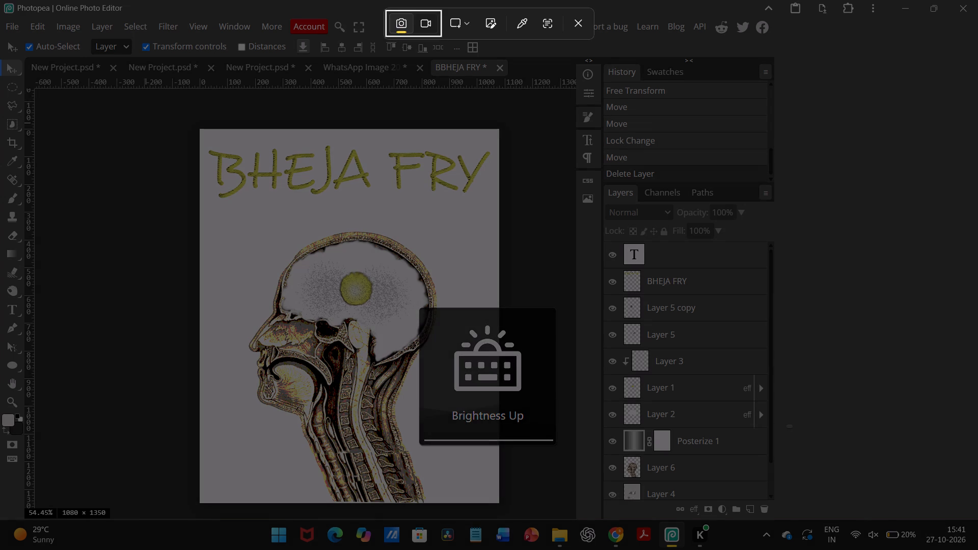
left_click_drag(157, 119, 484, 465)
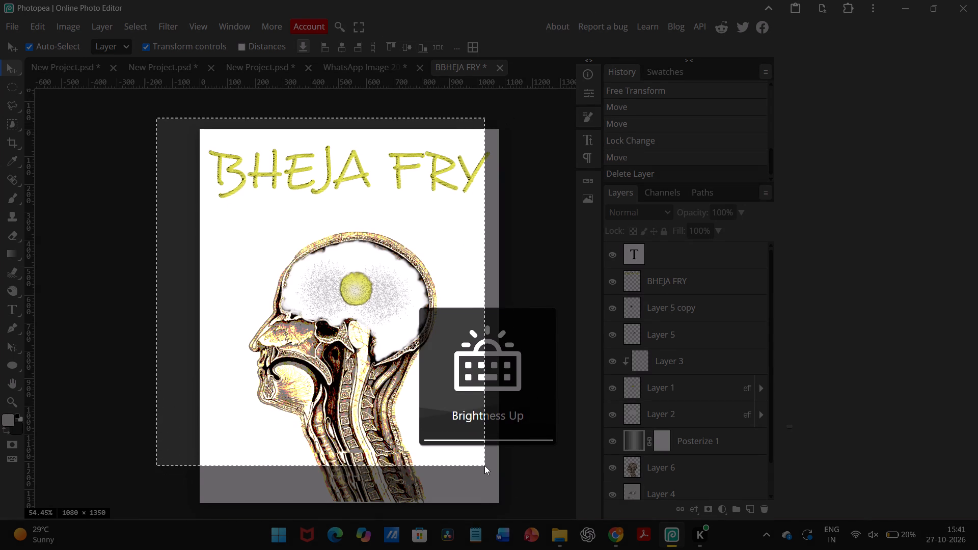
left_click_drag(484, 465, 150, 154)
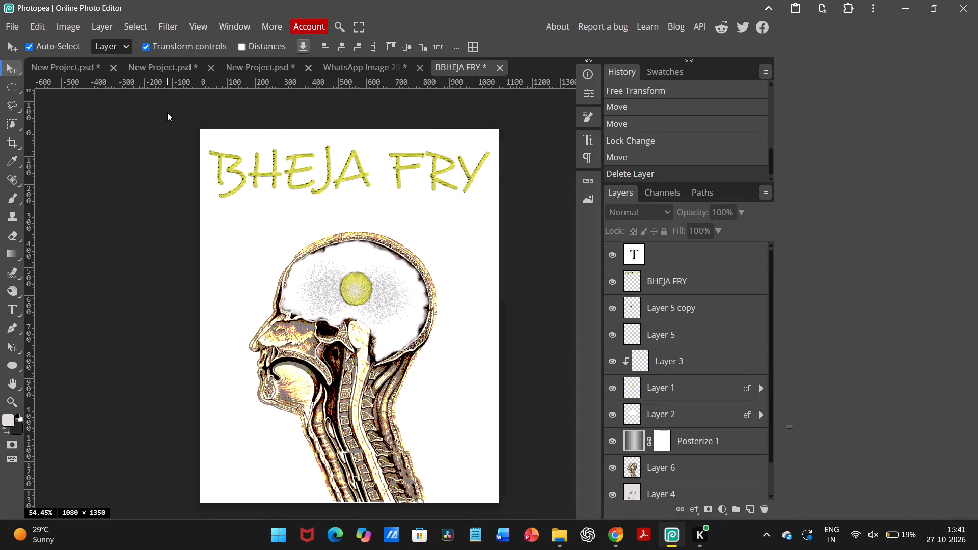
key("shift+super+s")
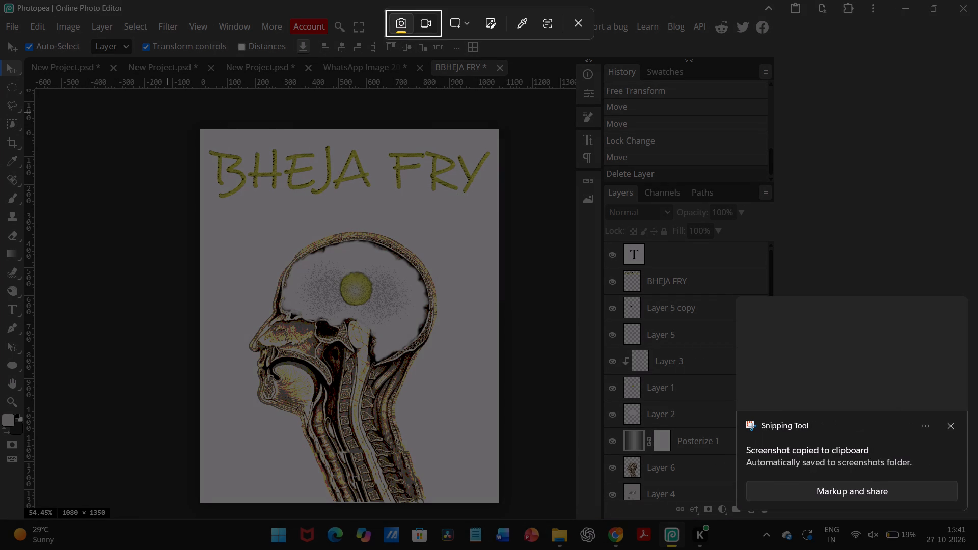
left_click_drag(167, 112, 537, 494)
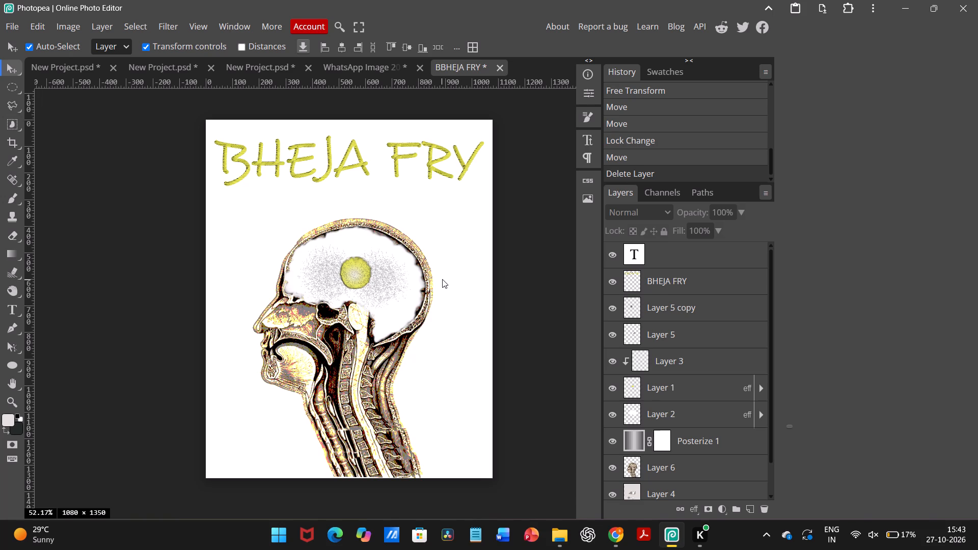
Switch to Pinterest in Chrome and search for "spiral png" on the black-speckle pin's page.
left_click(614, 547)
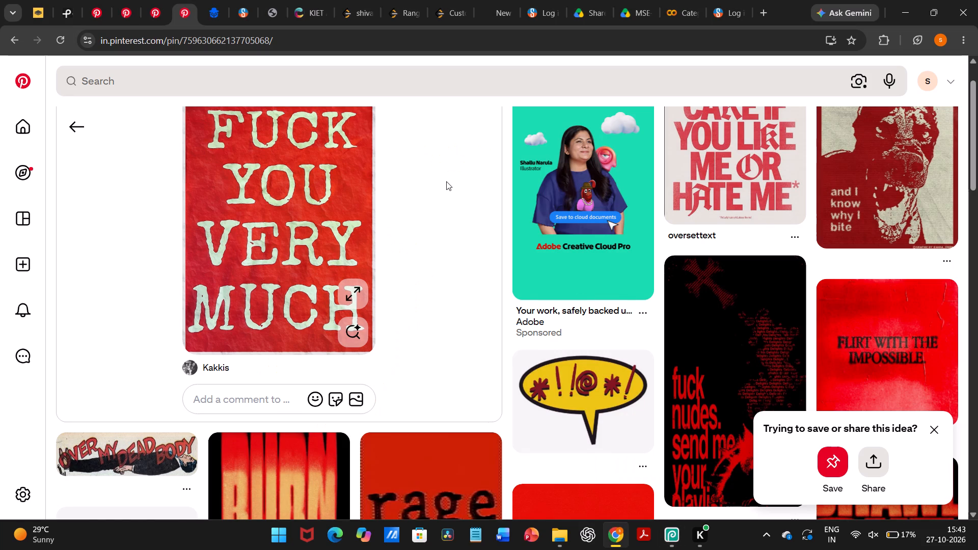
scroll(446, 181, "down", 4)
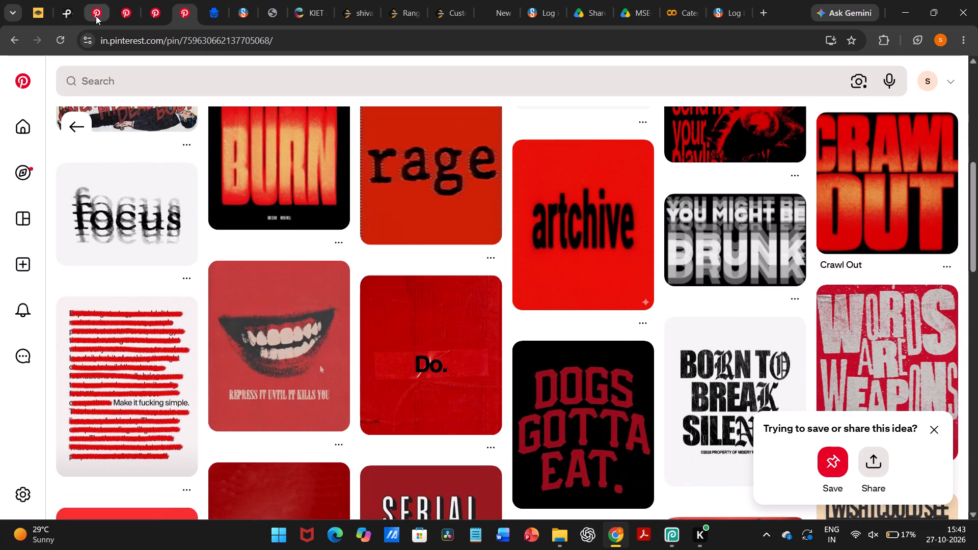
left_click(96, 16)
left_click(247, 93)
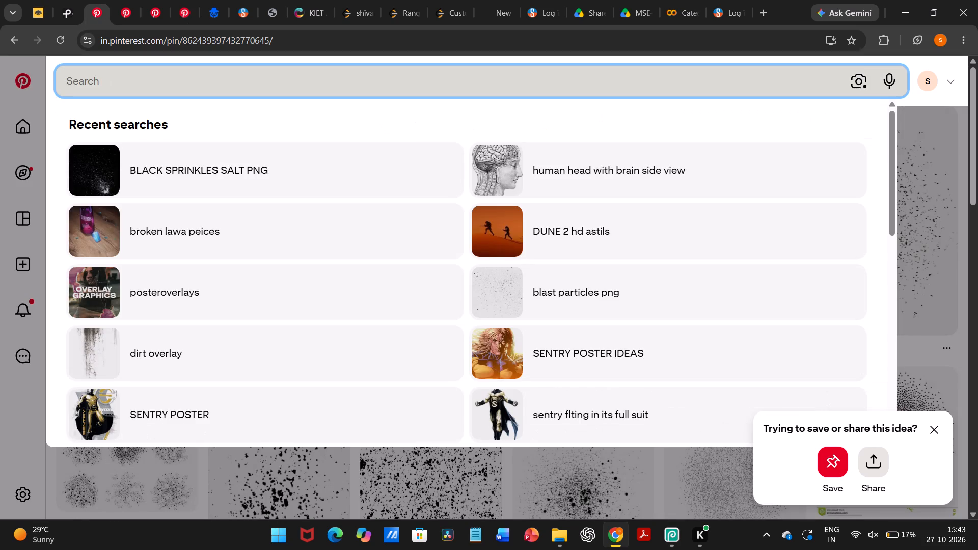
type("spira")
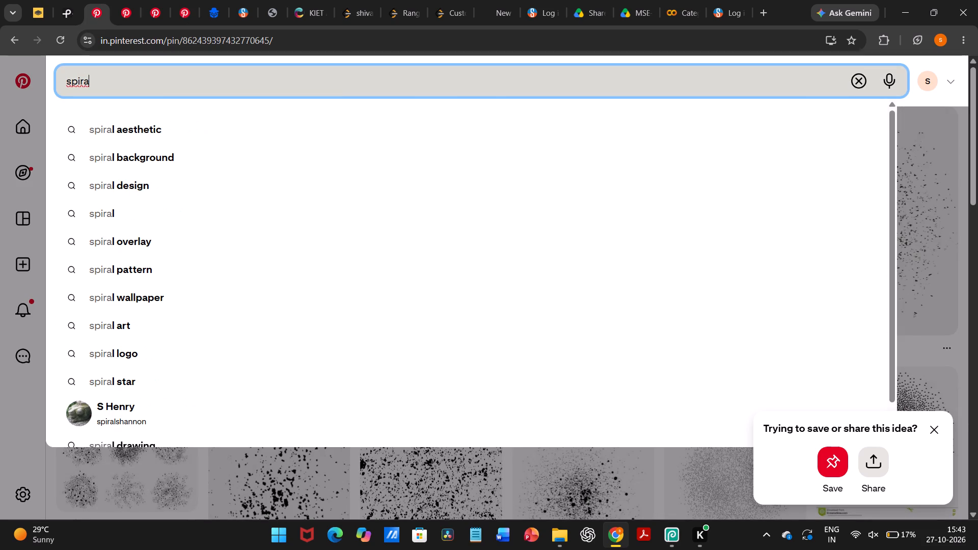
type("l")
key("space")
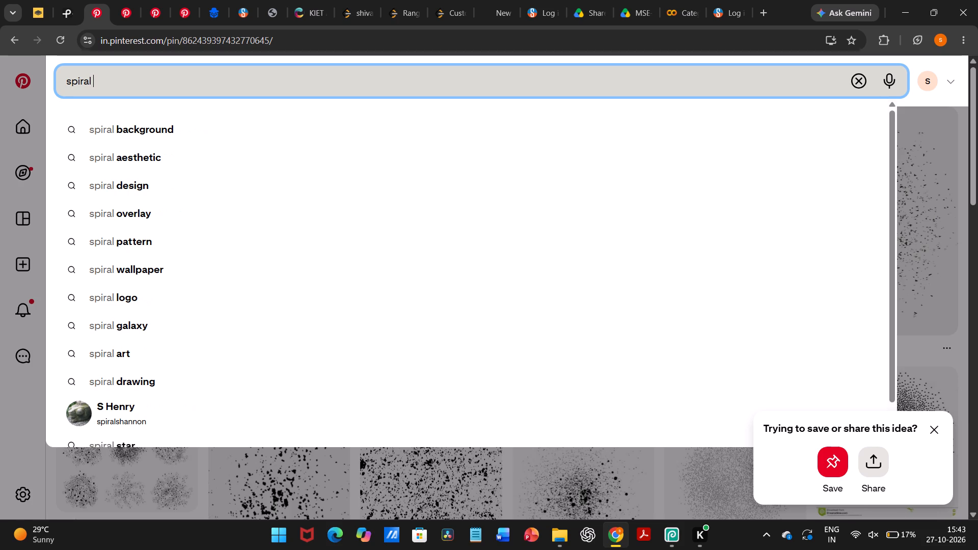
type("png")
key("space")
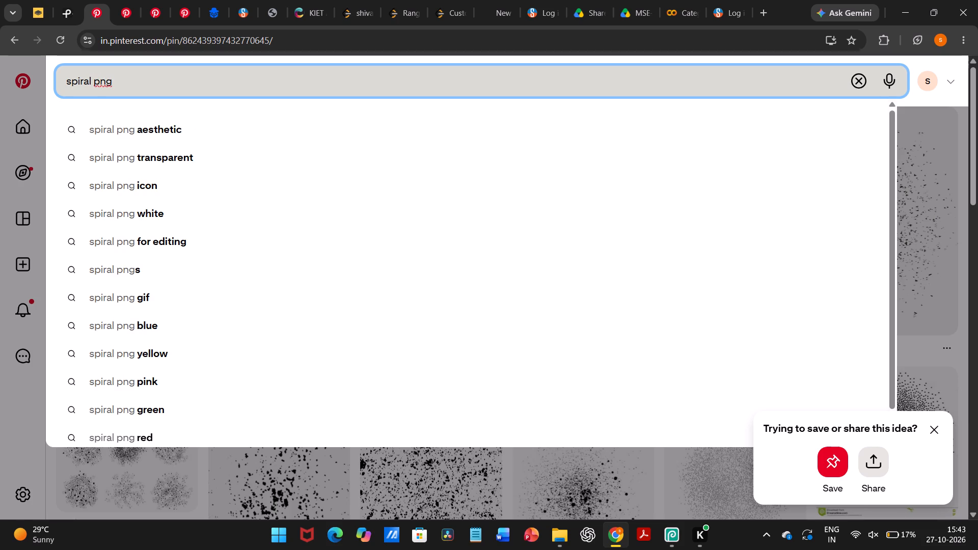
key("Return")
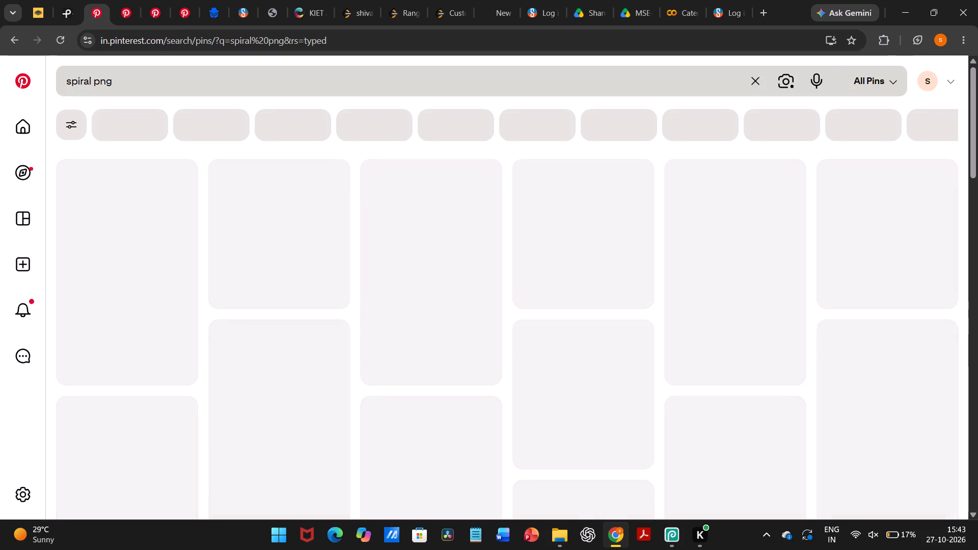
scroll(254, 151, "down", 1)
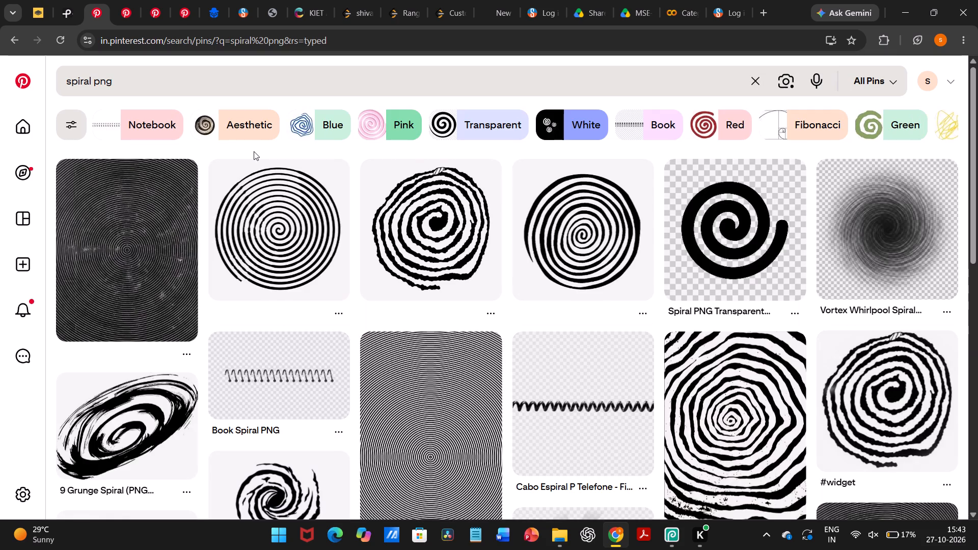
Browse the "spiral png" results for a black spiral graphic suited to the poster.
scroll(254, 151, "down", 3)
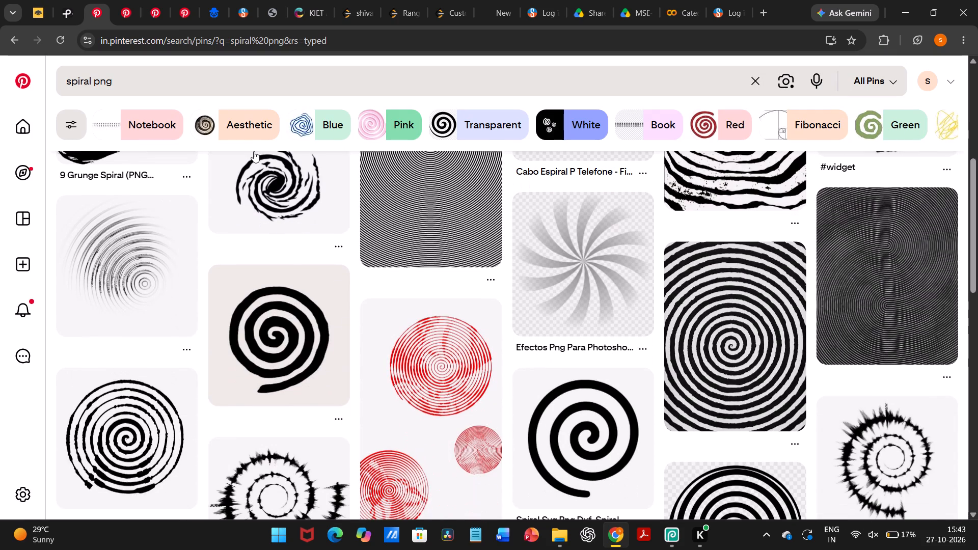
scroll(254, 151, "down", 4)
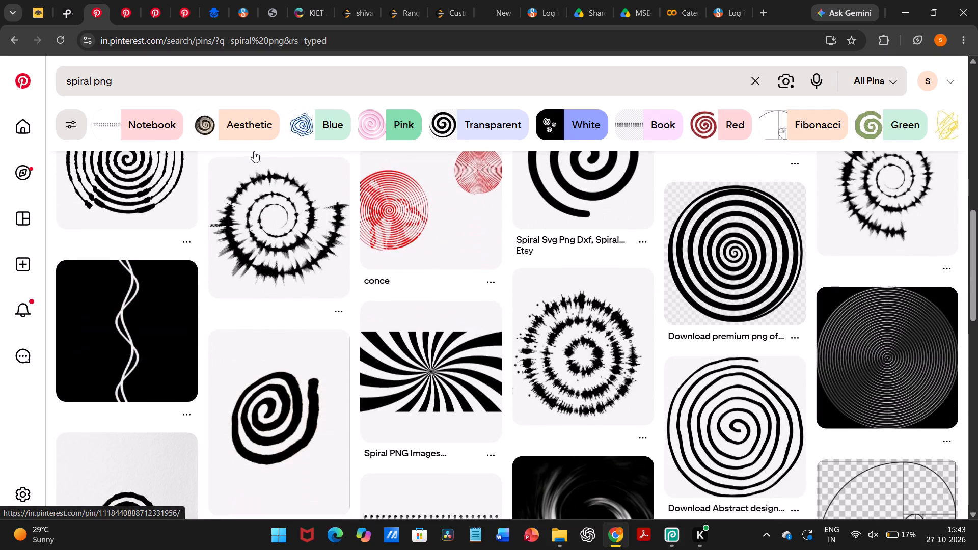
scroll(254, 151, "down", 2)
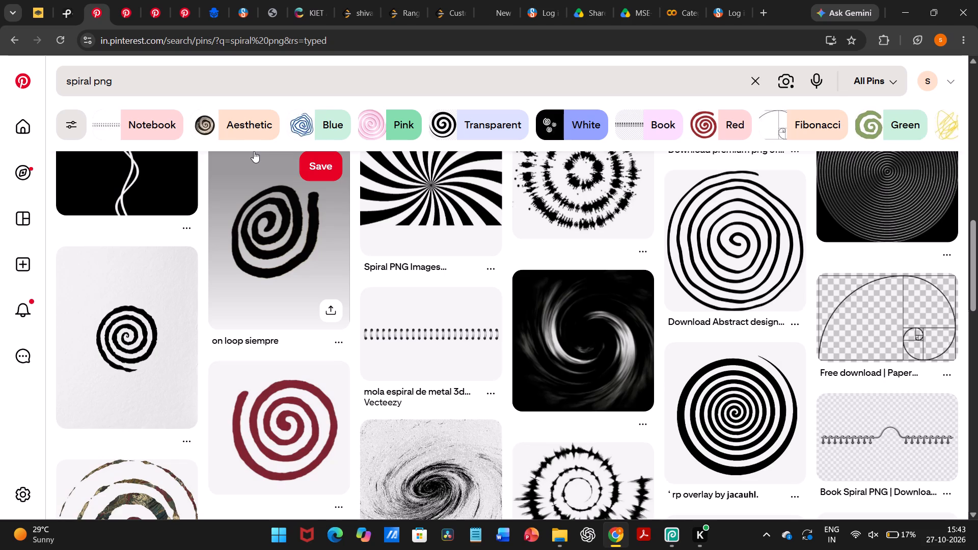
scroll(307, 227, "down", 1)
scroll(311, 316, "down", 1)
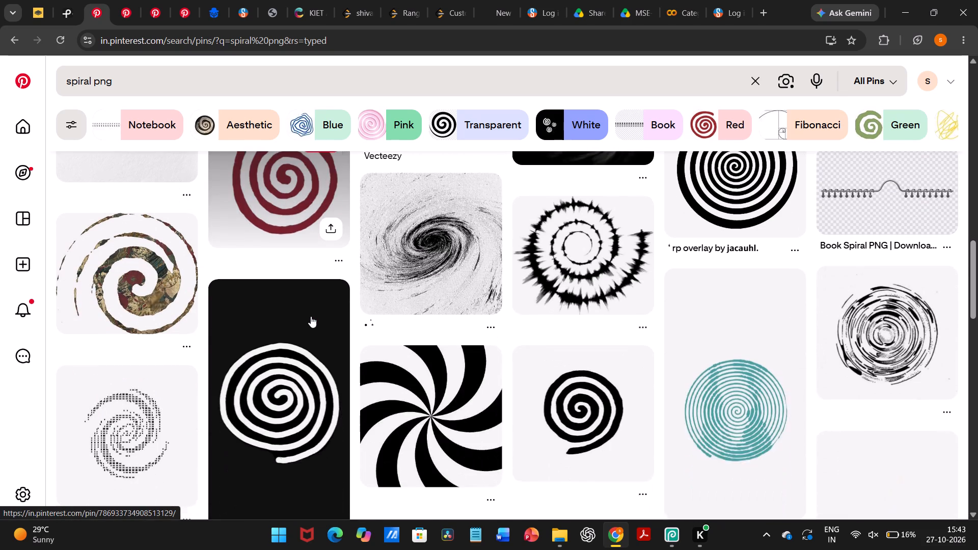
scroll(311, 316, "down", 4)
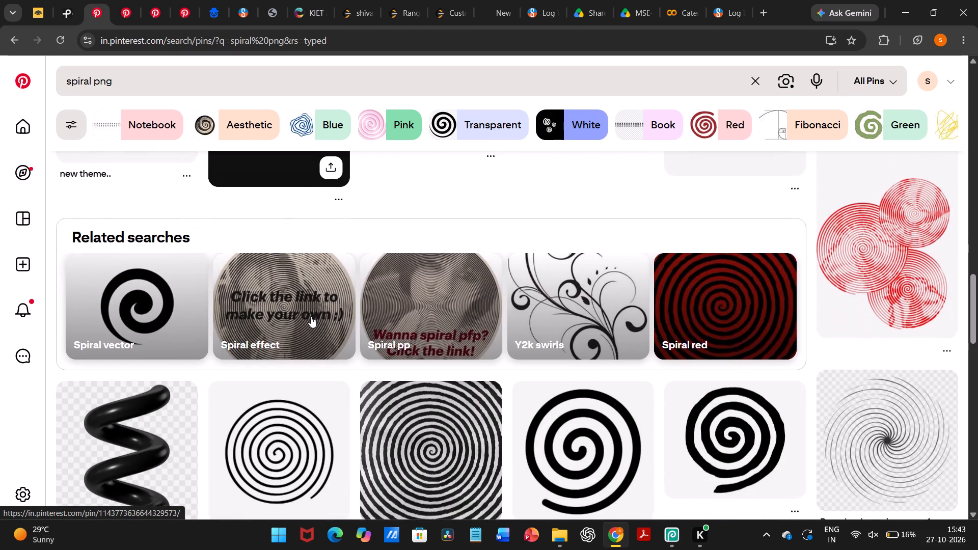
scroll(311, 316, "down", 3)
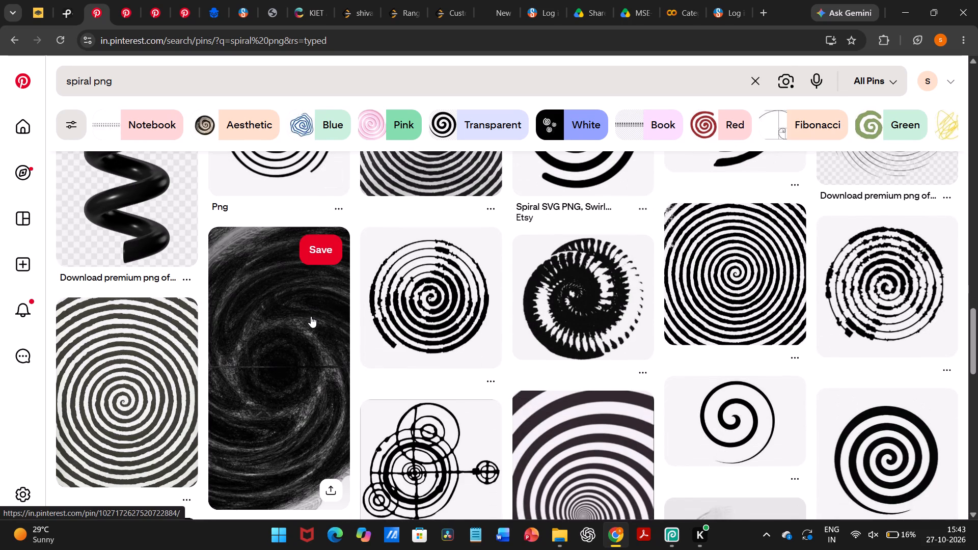
scroll(311, 316, "down", 2)
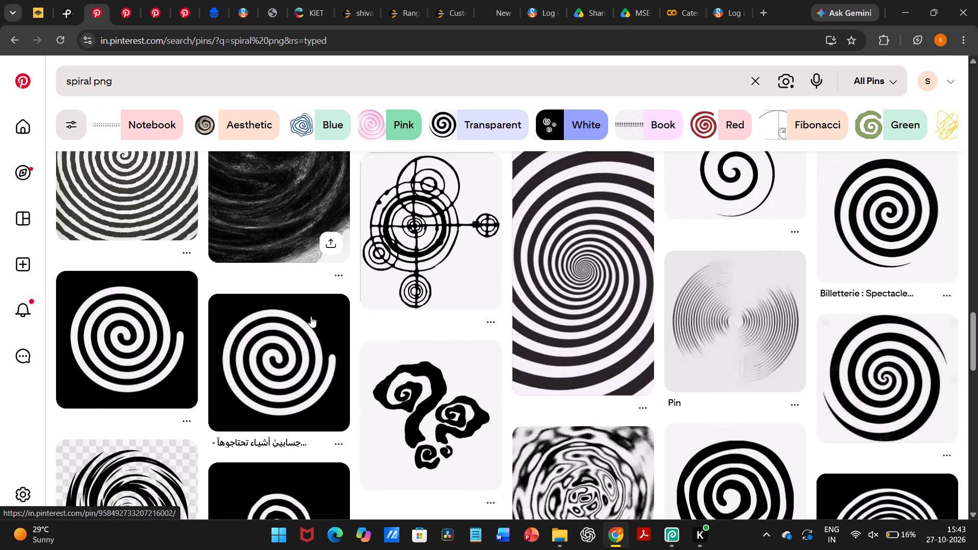
Open the pin with the black spiral question-mark shapes and examine the related graphics beneath it.
left_click(414, 407)
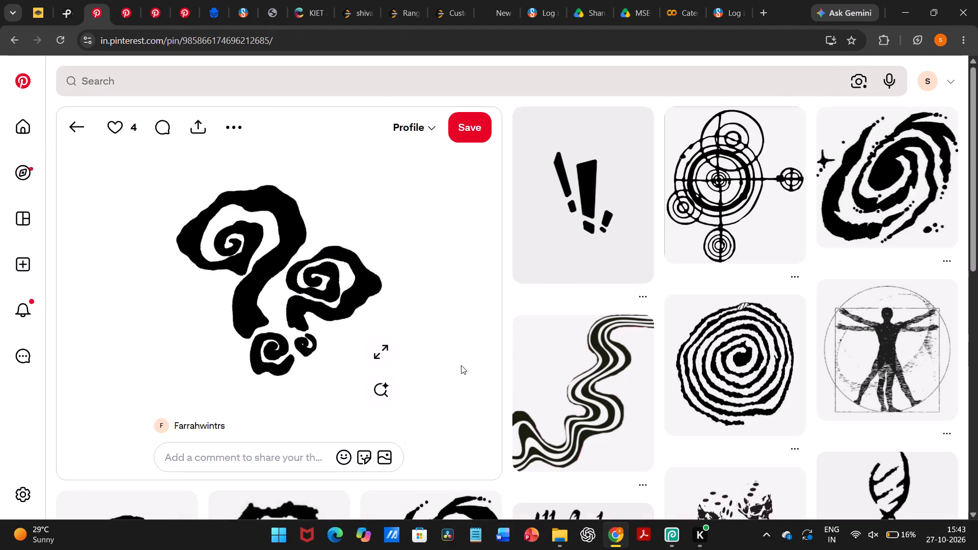
scroll(599, 303, "down", 3)
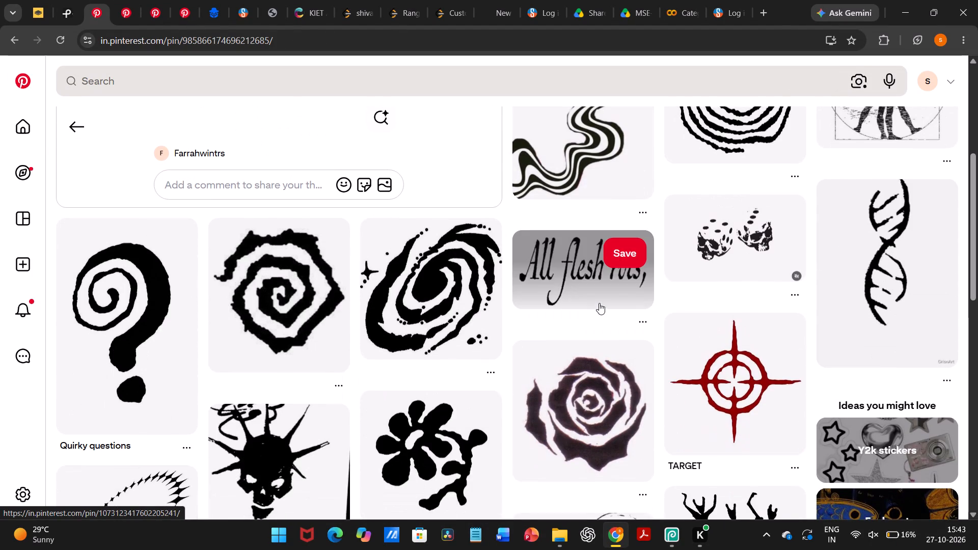
scroll(599, 303, "down", 2)
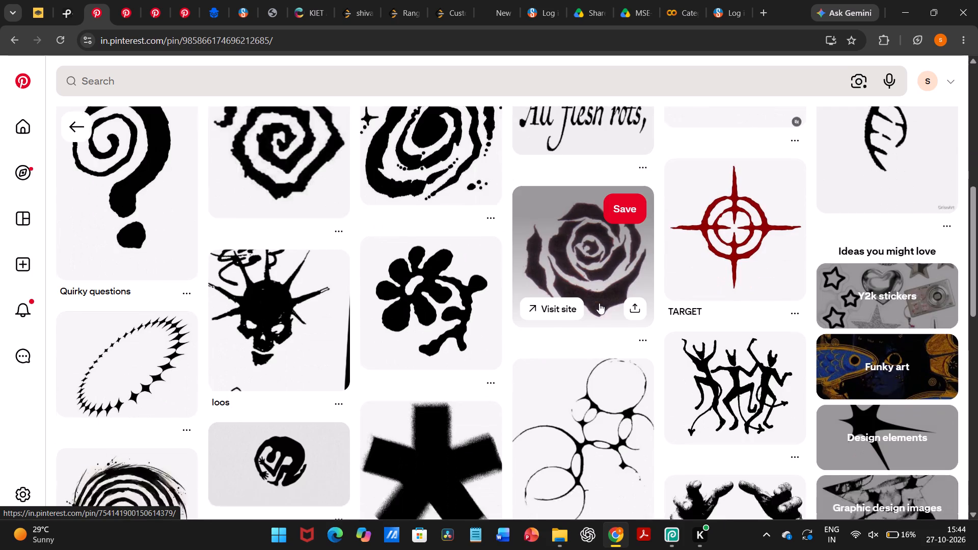
scroll(599, 303, "down", 1)
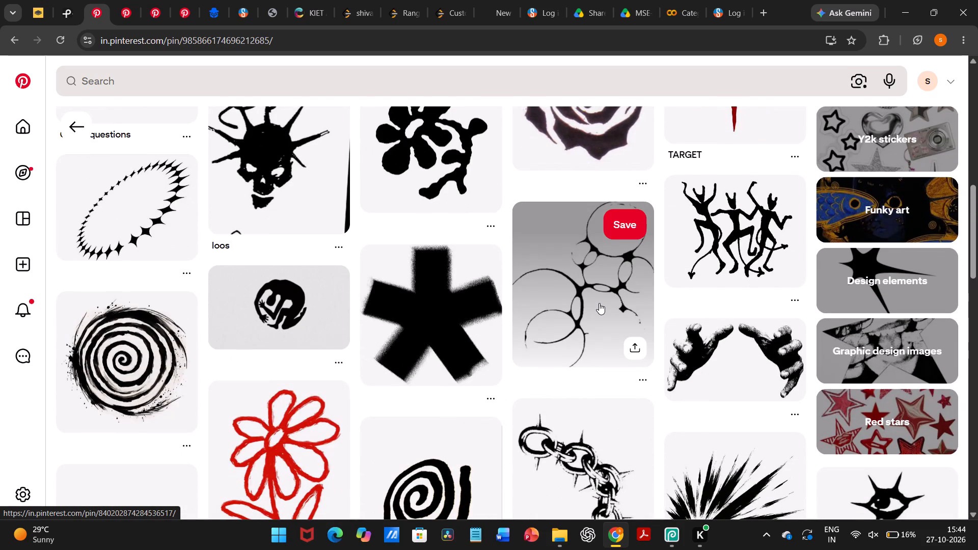
scroll(599, 303, "down", 1)
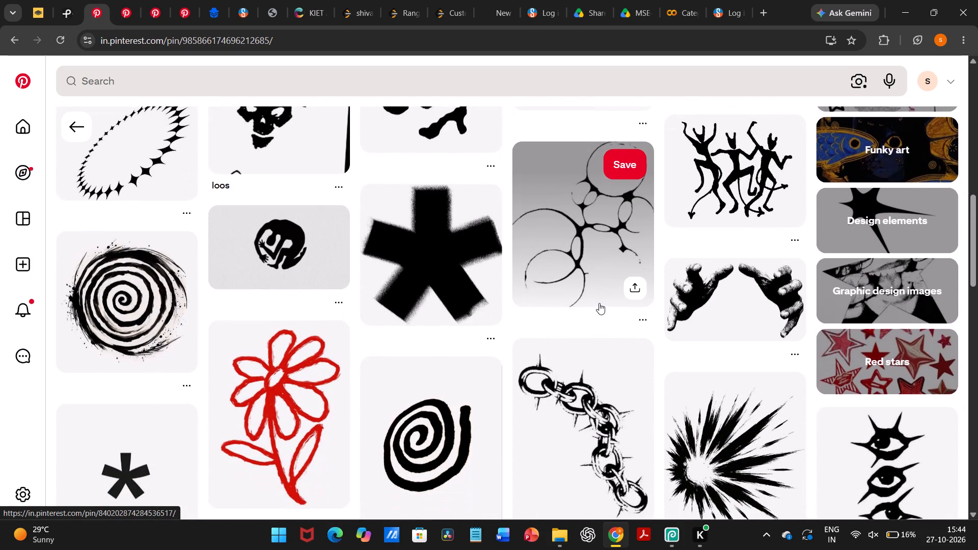
scroll(599, 303, "down", 2)
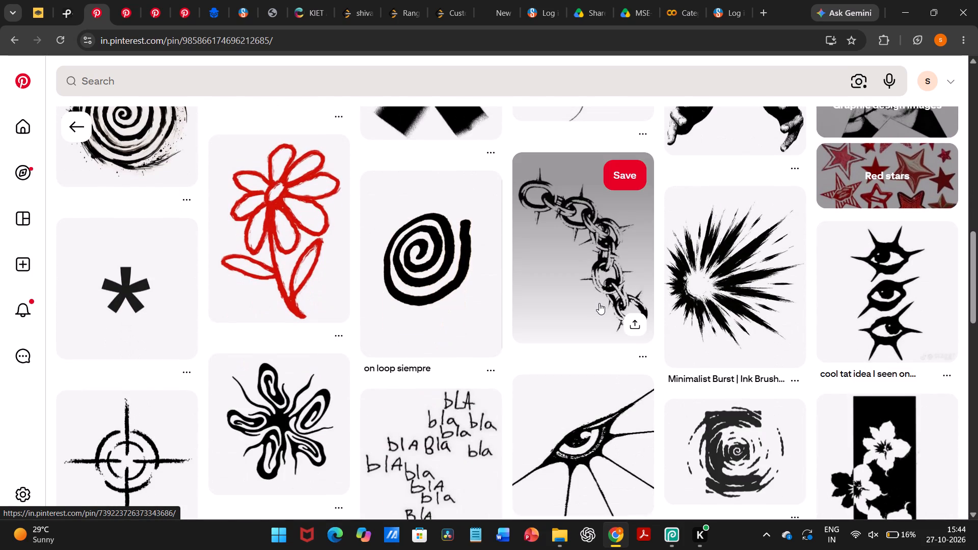
scroll(599, 303, "up", 8)
scroll(491, 278, "up", 3)
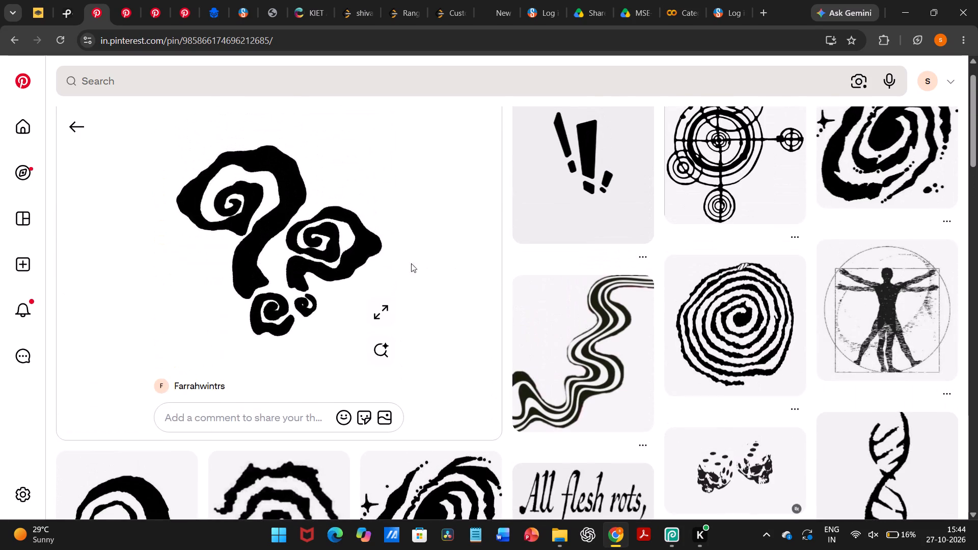
scroll(313, 228, "up", 1)
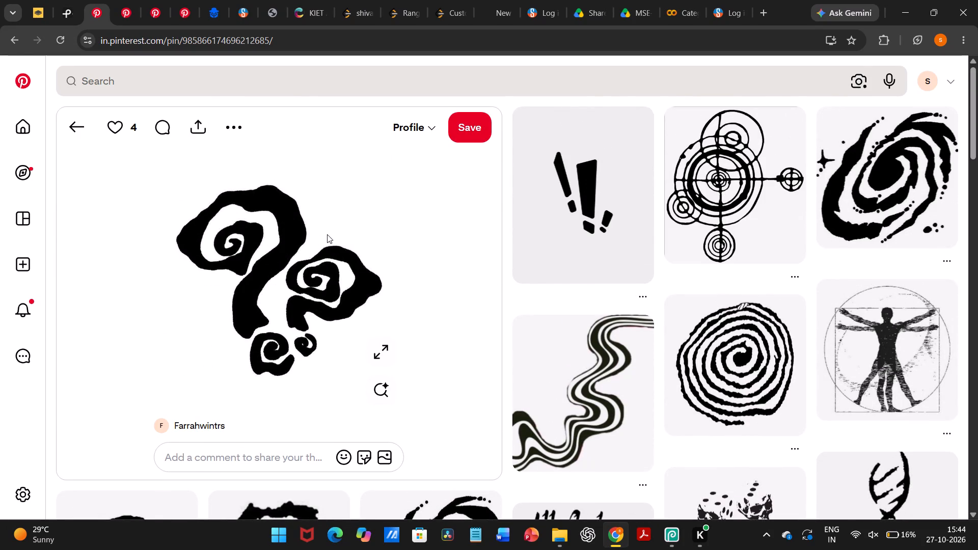
Copy the spiral question-mark image, switch to Photopea and paste it directly above the BHEJA FRY layer.
right_click(327, 234)
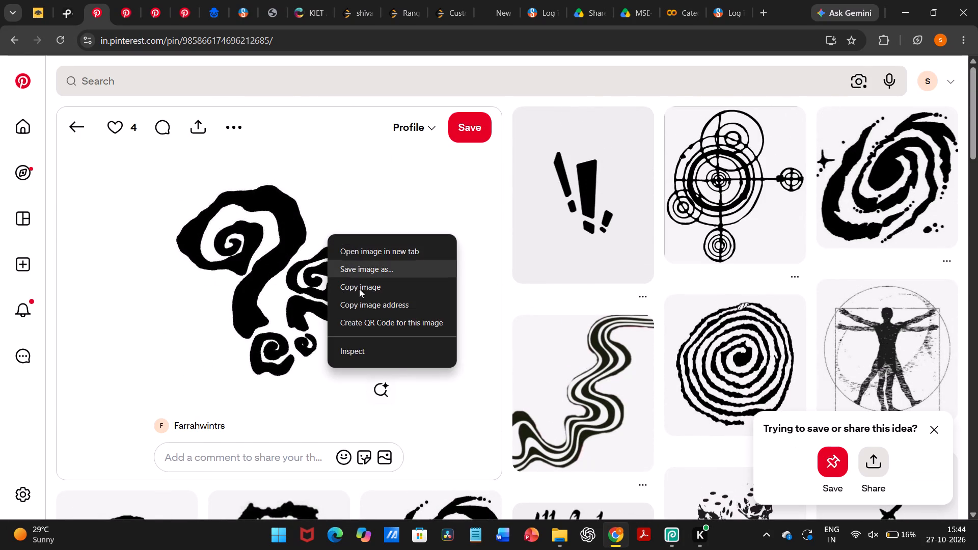
left_click(362, 292)
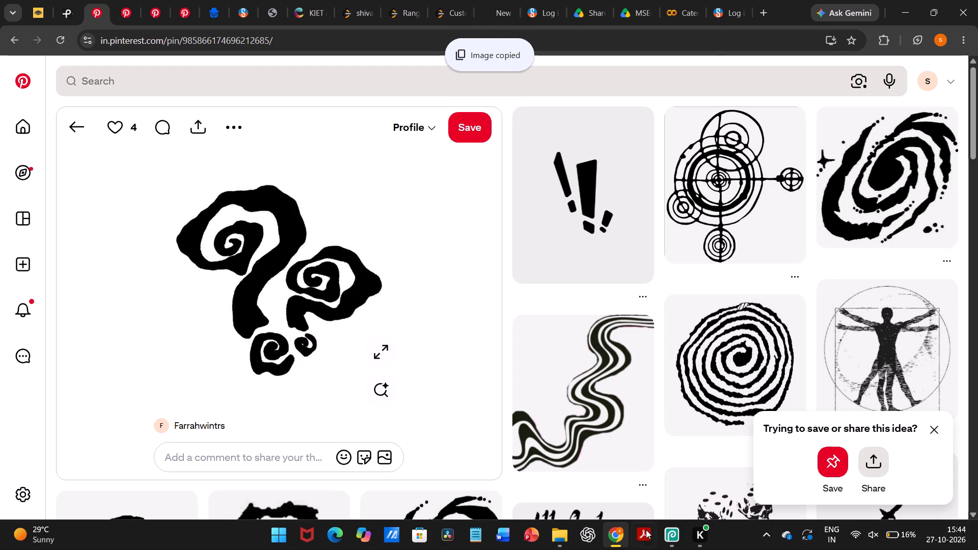
left_click(664, 531)
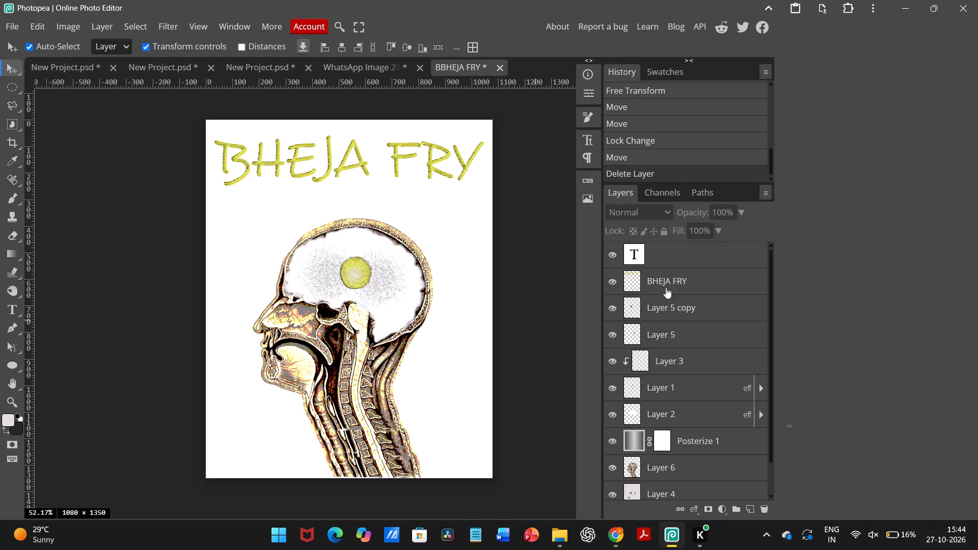
left_click(668, 280)
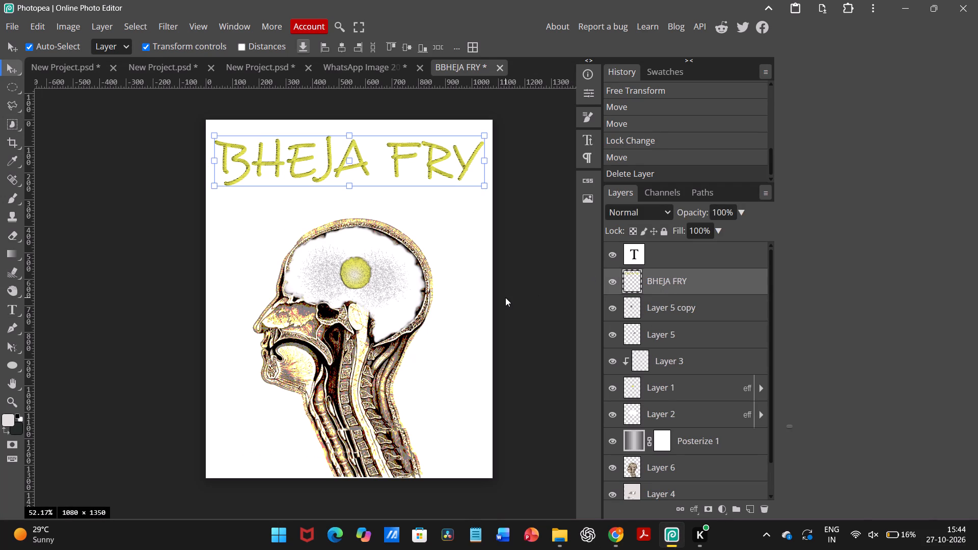
key("ctrl+v")
Set the pasted spiral layer's blend mode to Darken.
left_click(644, 211)
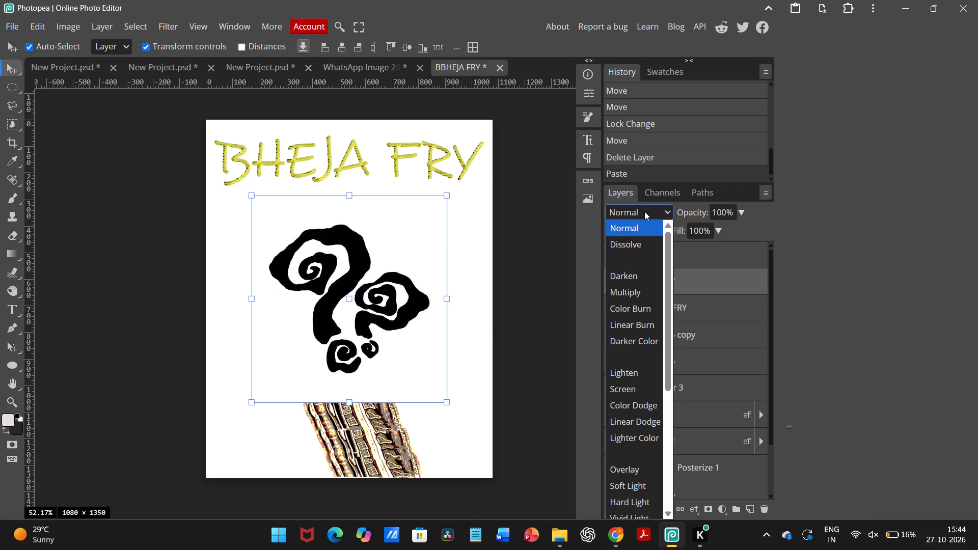
left_click(633, 273)
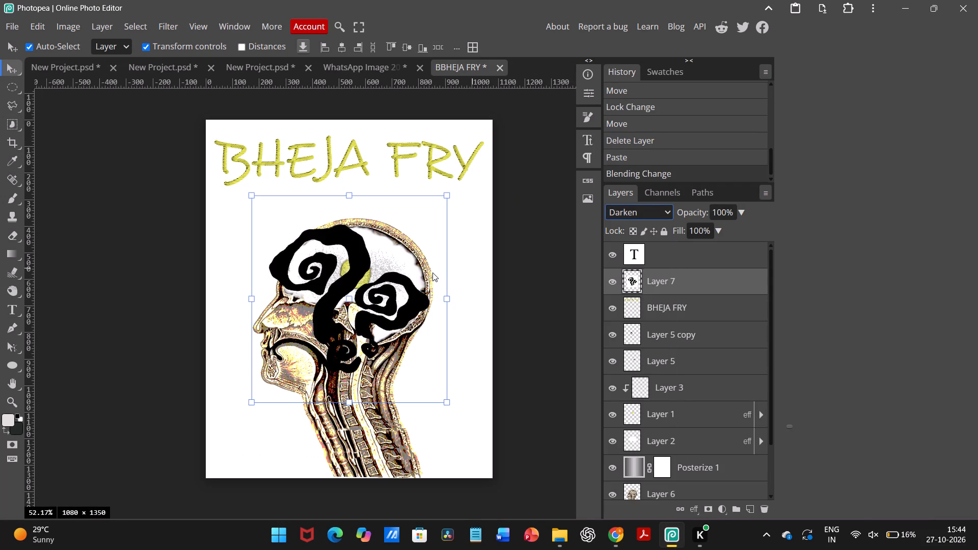
Scale the spiral graphic to about 63% and place it rising from the top of the skull, centred near X 643, Y 372 px.
left_click_drag(338, 292, 382, 234)
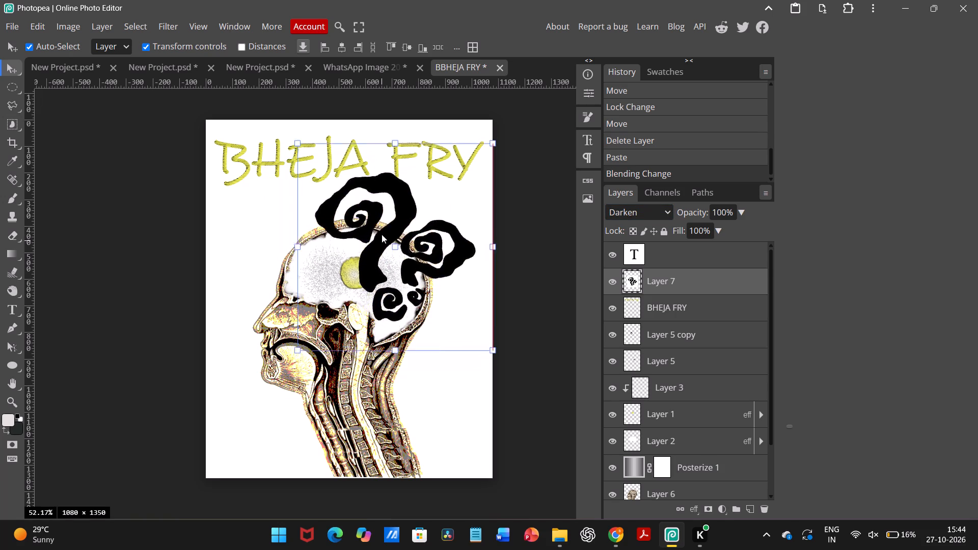
left_click_drag(382, 234, 376, 213)
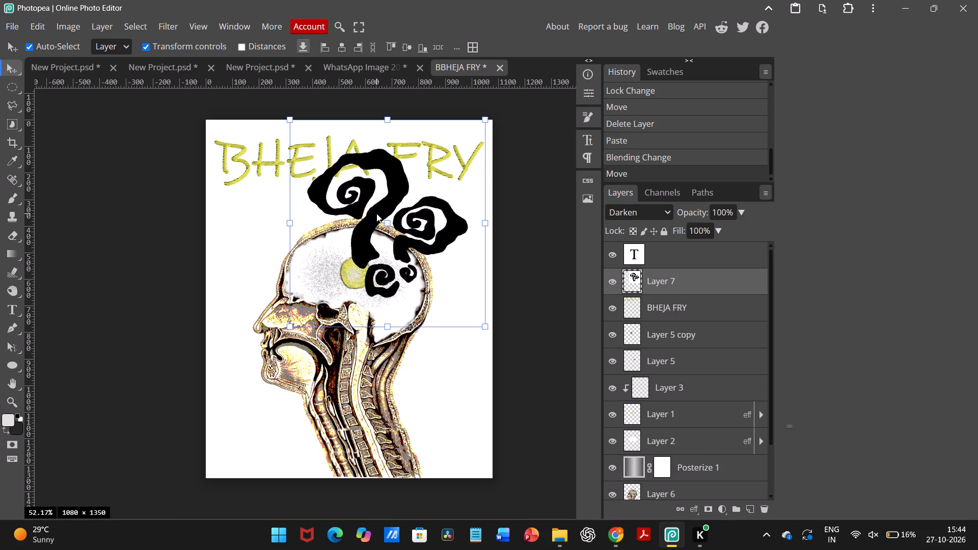
left_click_drag(484, 329, 389, 274)
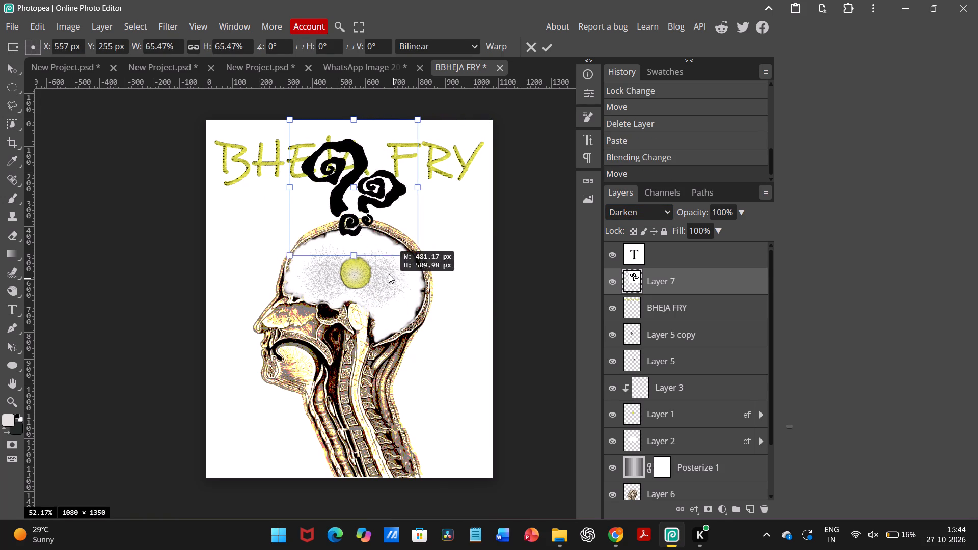
left_click_drag(365, 198, 404, 244)
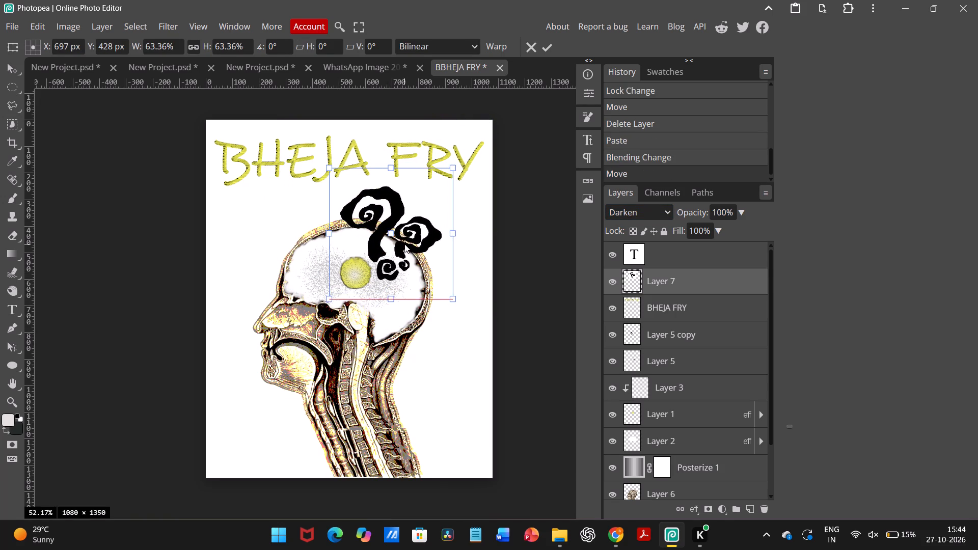
left_click_drag(404, 244, 390, 232)
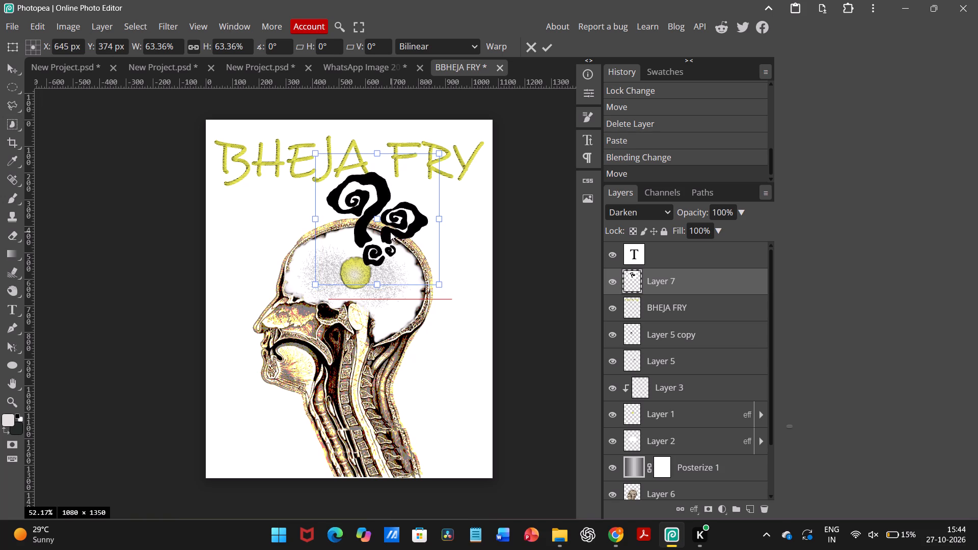
left_click_drag(390, 232, 390, 231)
left_click(513, 256)
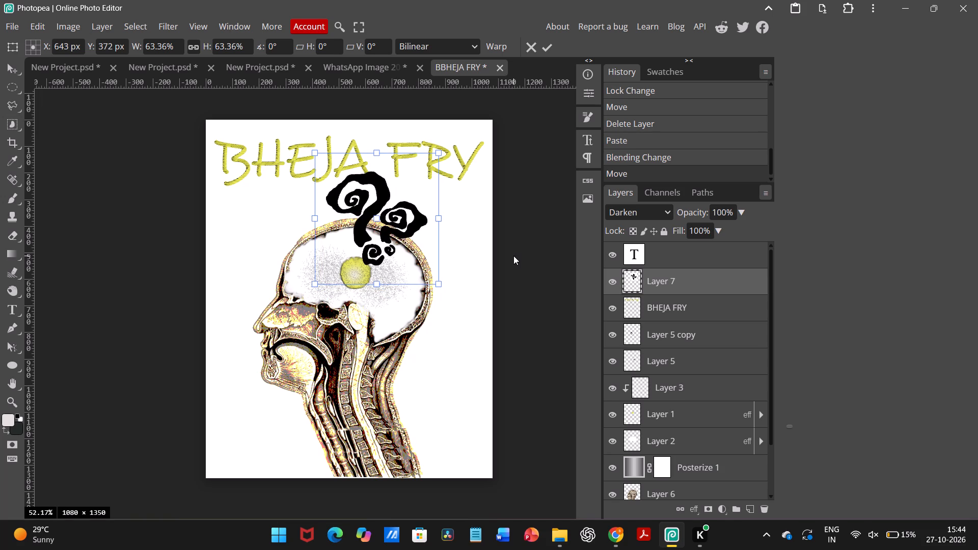
left_click(513, 256)
left_click(551, 46)
left_click(547, 240)
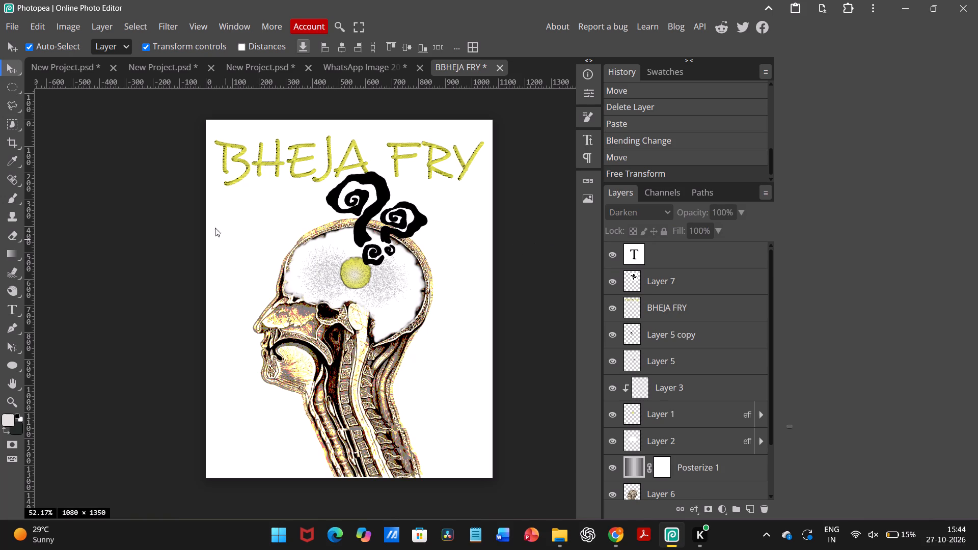
Move the Layer 4 background image slightly rightward and down behind the head.
left_click_drag(219, 197, 241, 212)
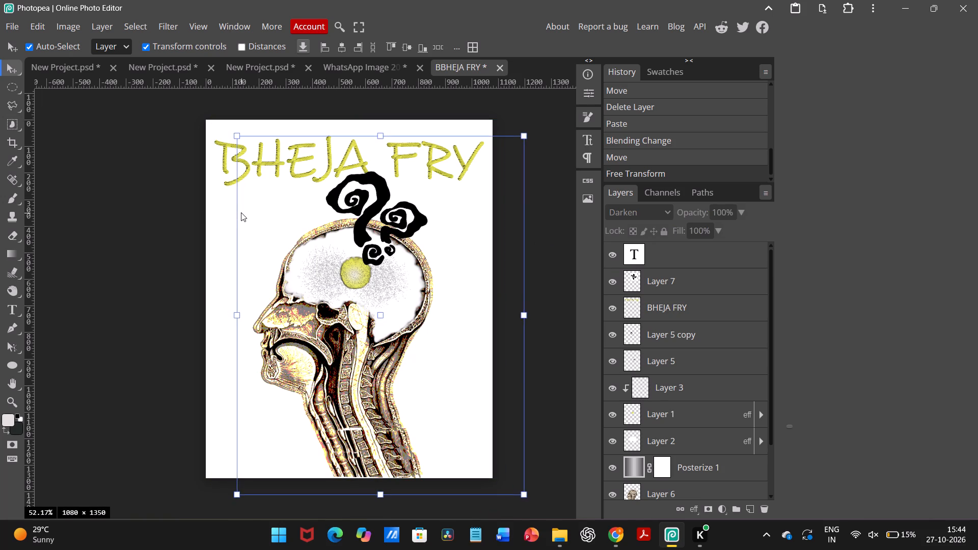
left_click_drag(241, 212, 215, 218)
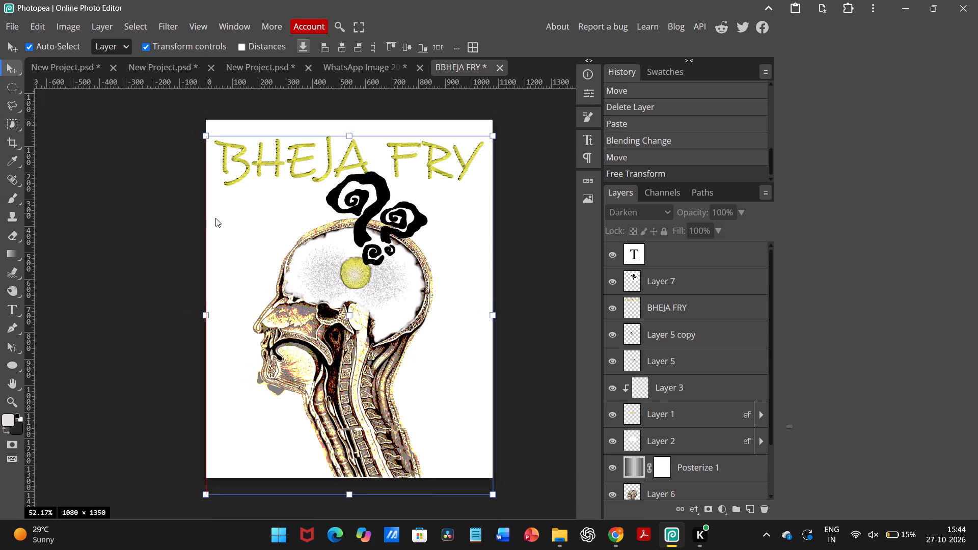
left_click_drag(215, 218, 250, 226)
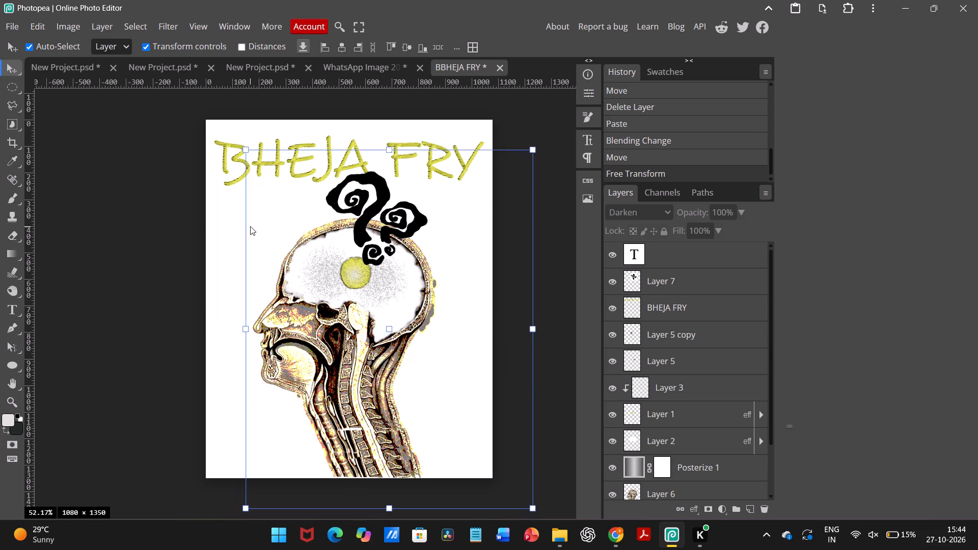
left_click_drag(250, 226, 240, 215)
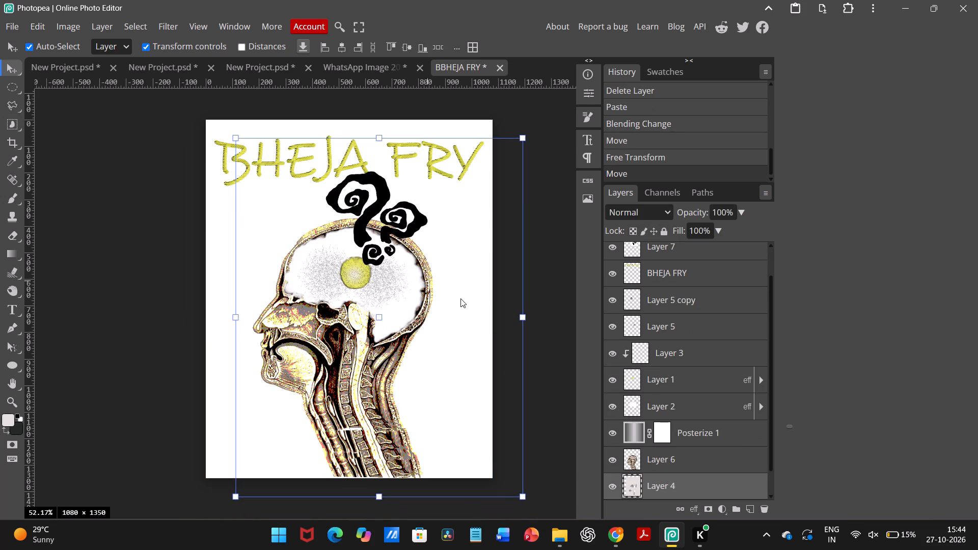
Lock Layer 4 completely, deselect it and test that its background can no longer be moved.
left_click(660, 239)
left_click(661, 237)
left_click(662, 232)
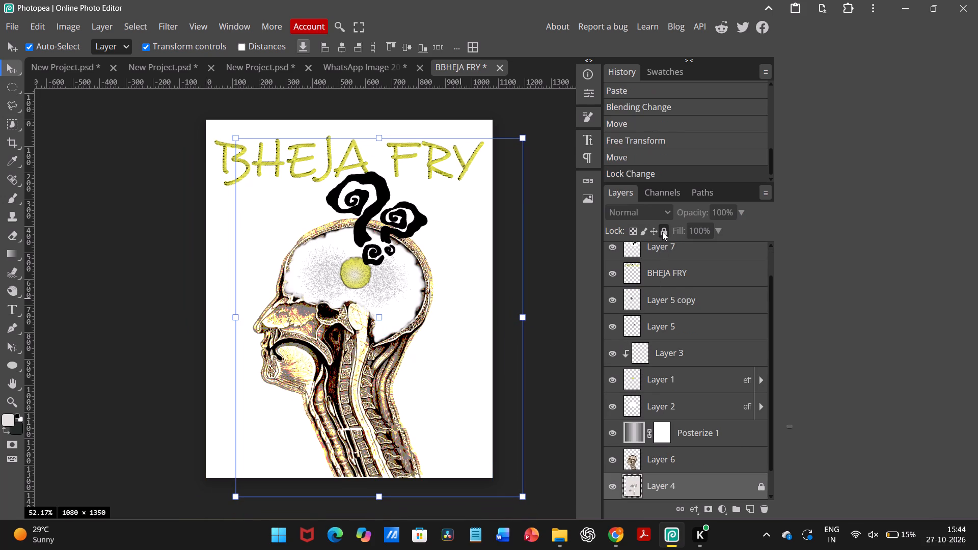
left_click(554, 278)
left_click_drag(224, 196, 252, 219)
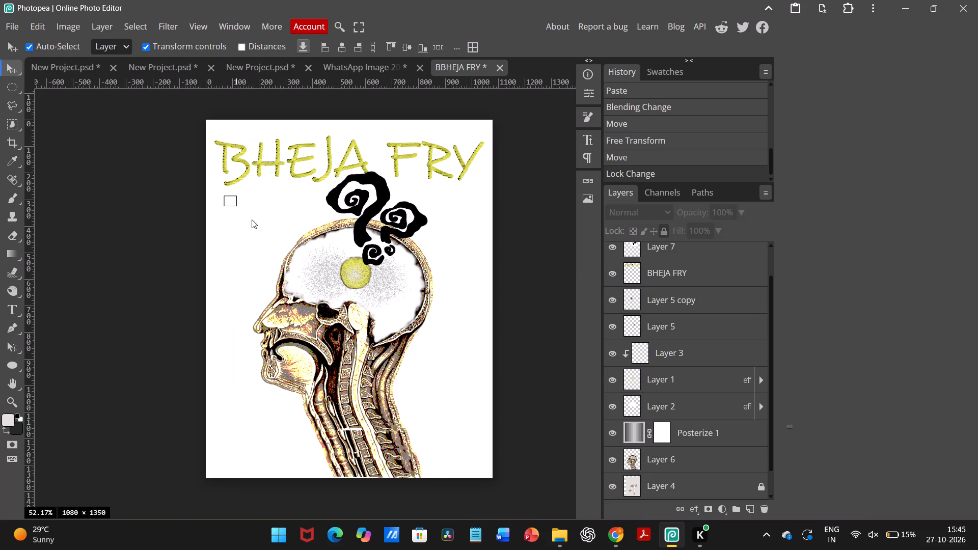
Select the head, brain and spiral layers together and move them down, leaving clear space beneath the BHEJA FRY title.
left_click_drag(252, 219, 450, 453)
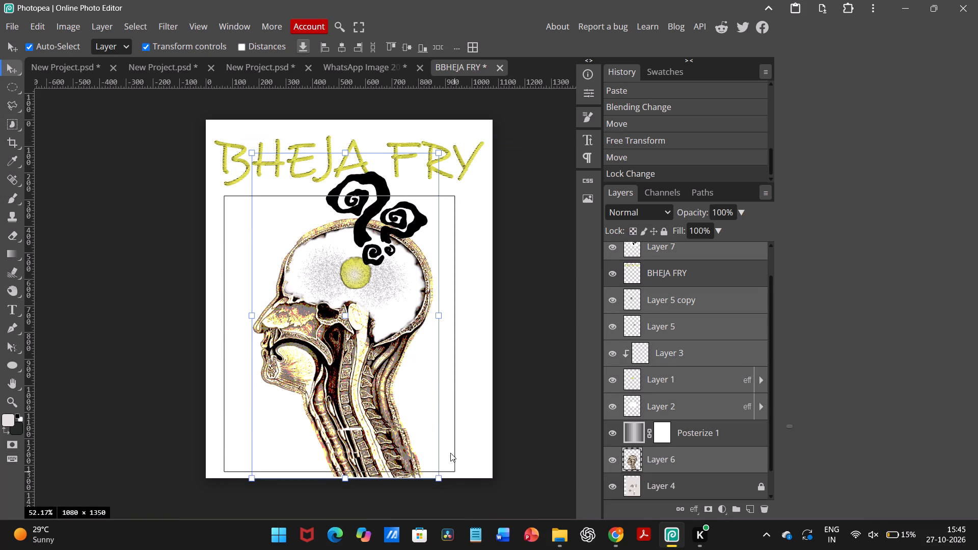
left_click_drag(450, 453, 450, 449)
left_click_drag(364, 340, 362, 362)
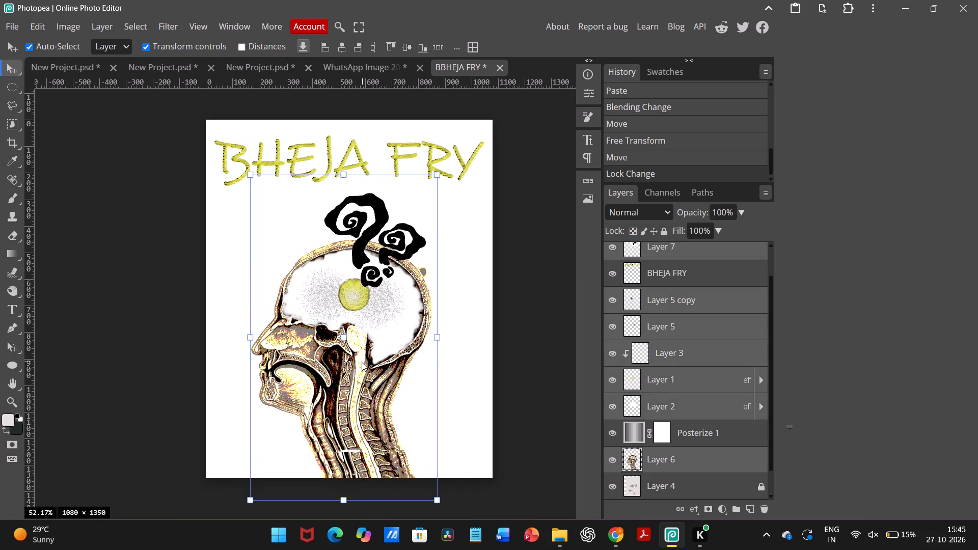
left_click_drag(362, 362, 360, 371)
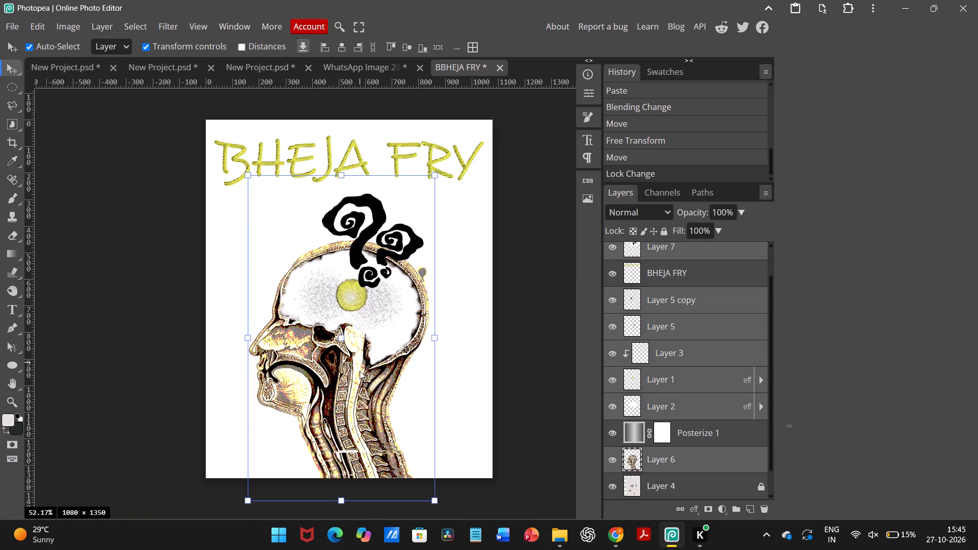
left_click_drag(360, 371, 363, 369)
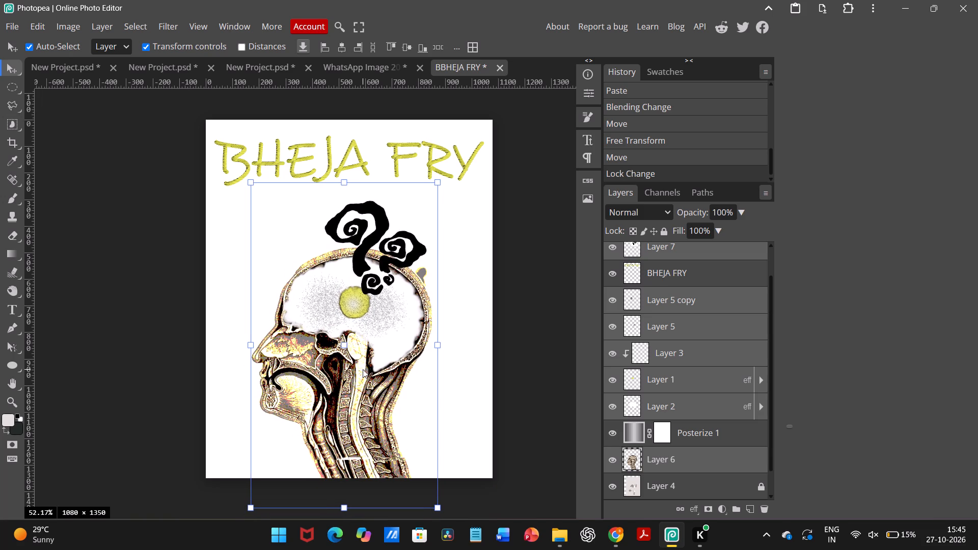
left_click_drag(363, 369, 363, 369)
left_click(535, 312)
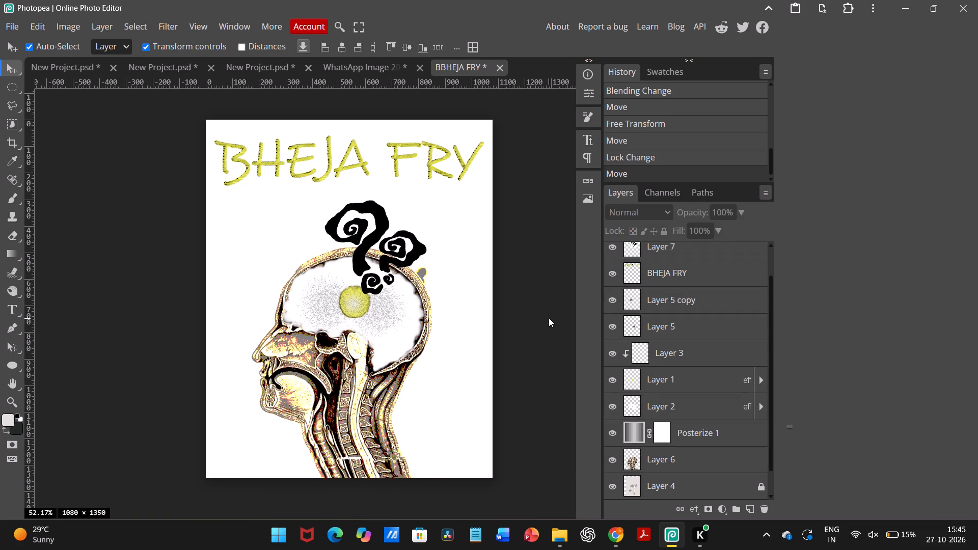
Unlock the Layer 4 background and move it slightly down behind the lowered head, then deselect it.
left_click(656, 463)
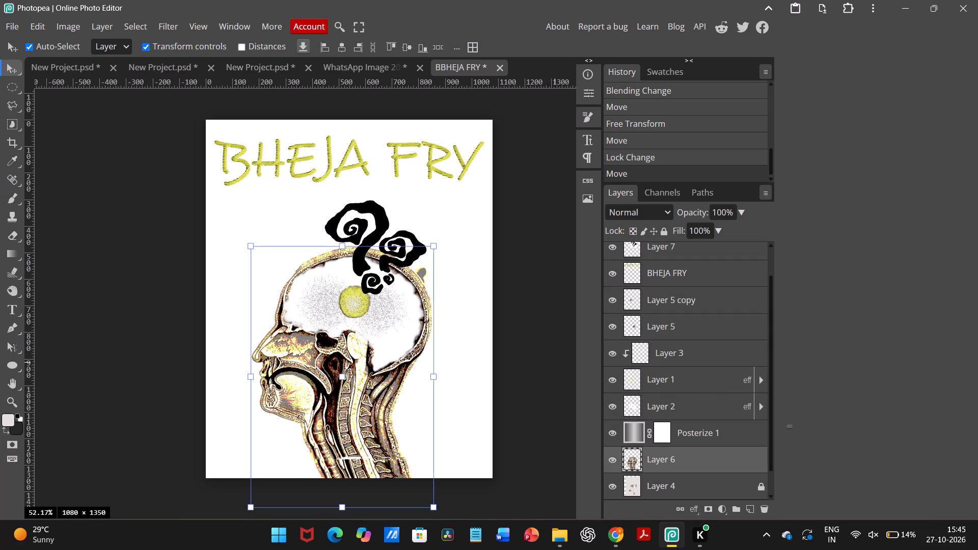
left_click(667, 487)
left_click(665, 235)
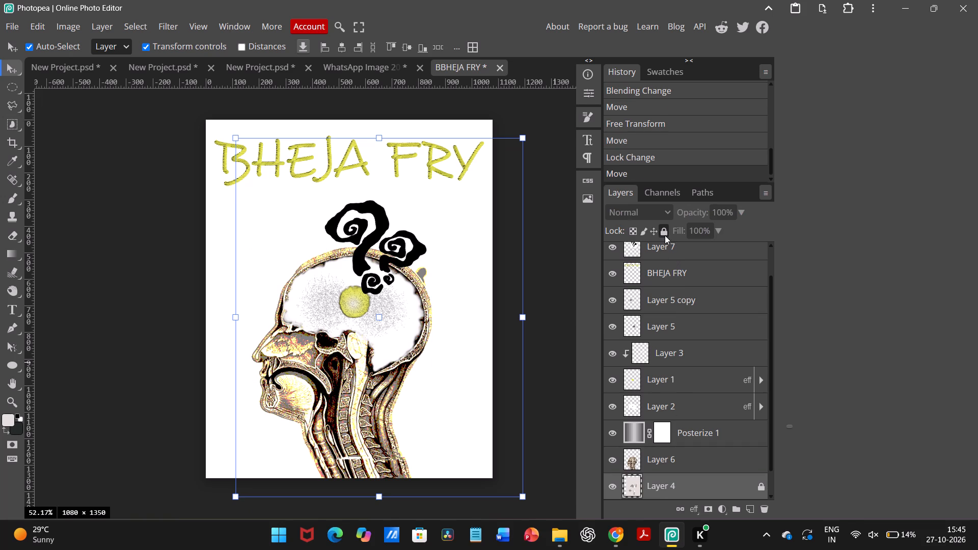
left_click_drag(461, 357, 455, 370)
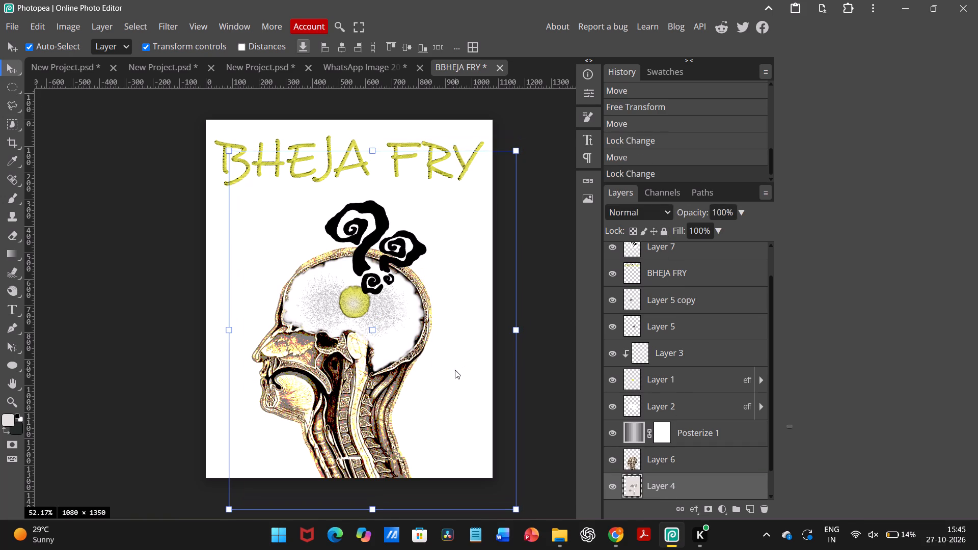
left_click_drag(455, 370, 456, 388)
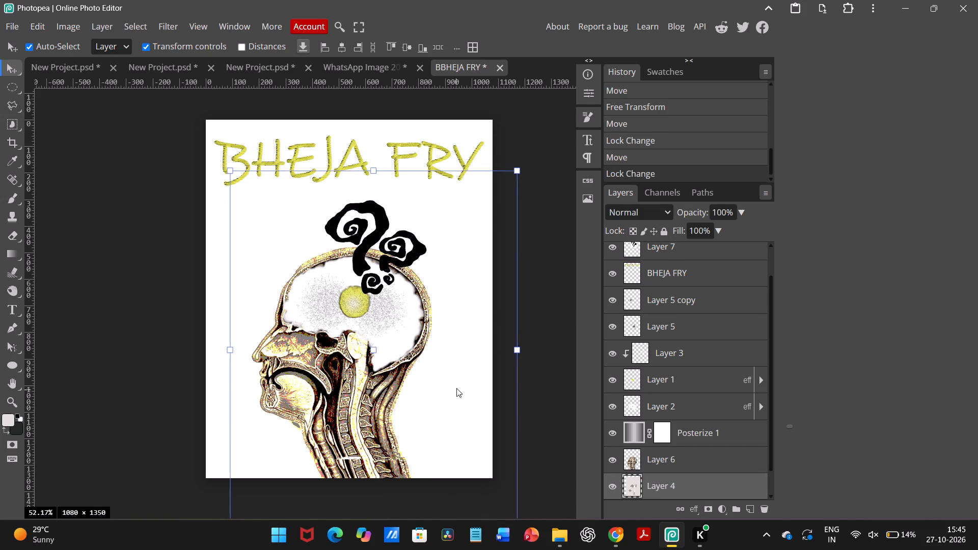
left_click_drag(456, 388, 456, 386)
left_click(559, 199)
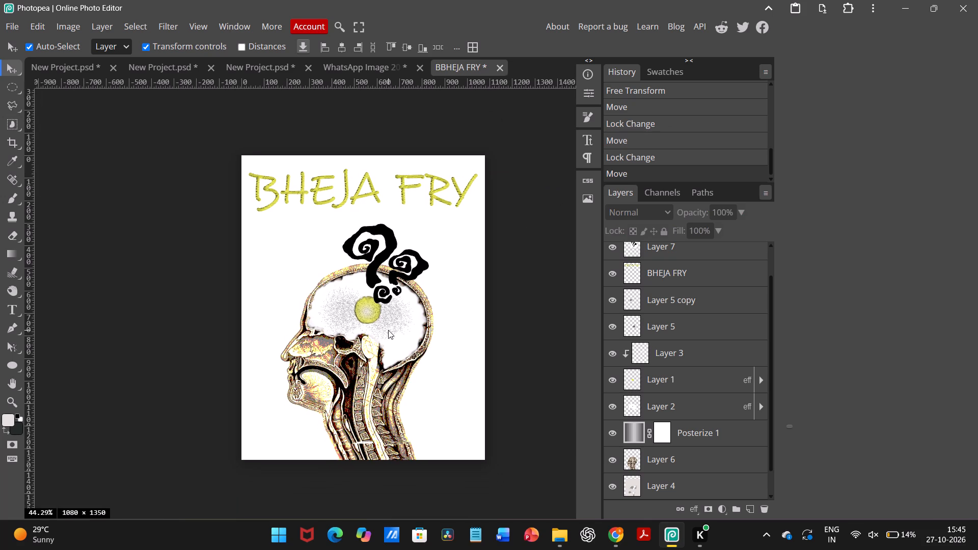
Scale the Layer 7 spiral graphic to 94.94%, rotate it 8.6° and position it above the skull at X 635, Y 455 px.
left_click(372, 234)
left_click_drag(372, 234, 364, 226)
left_click_drag(445, 310, 434, 304)
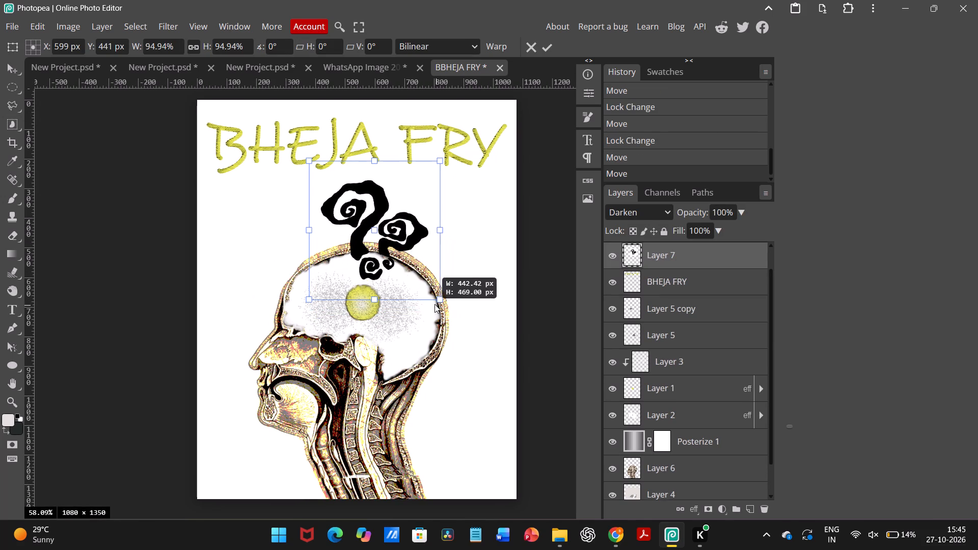
left_click_drag(434, 304, 434, 304)
left_click_drag(383, 232, 387, 237)
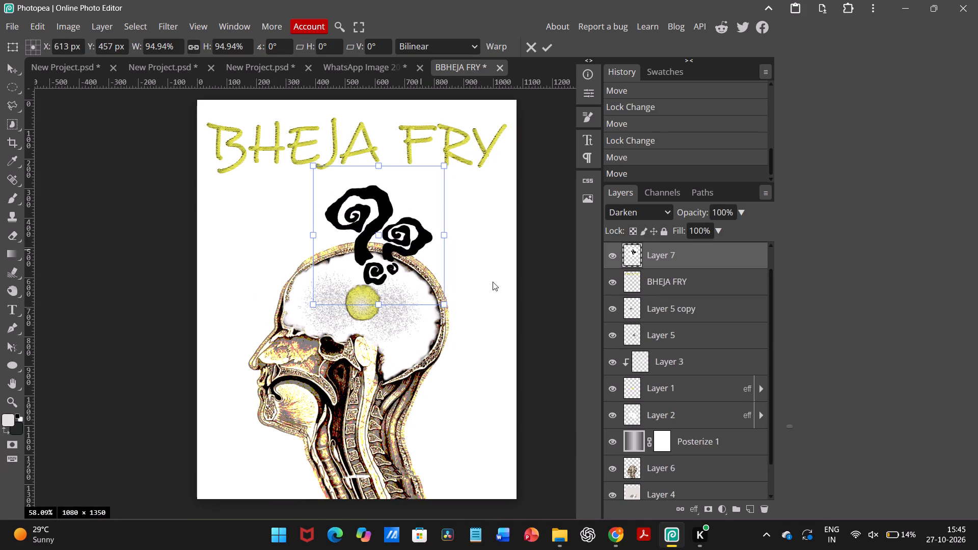
scroll(511, 294, "down", 1)
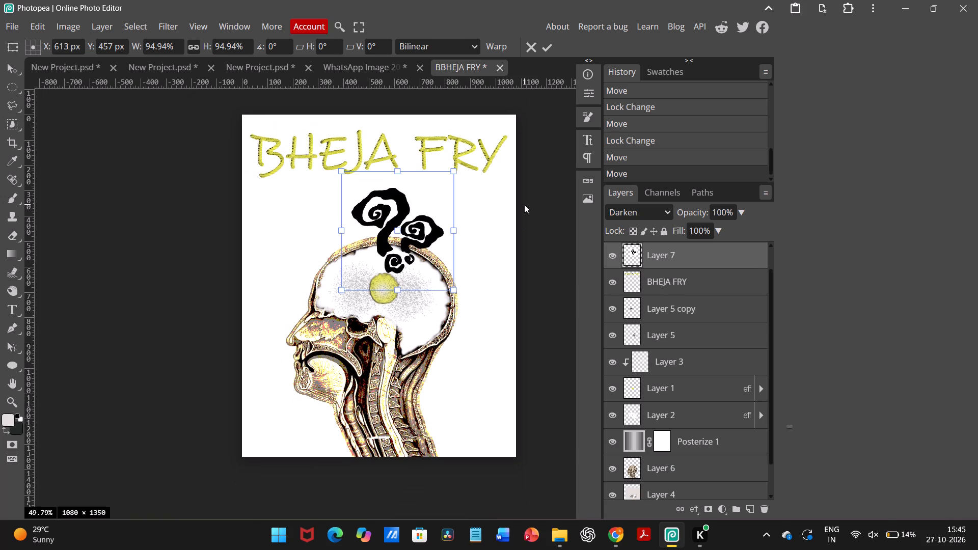
left_click_drag(467, 178, 474, 189)
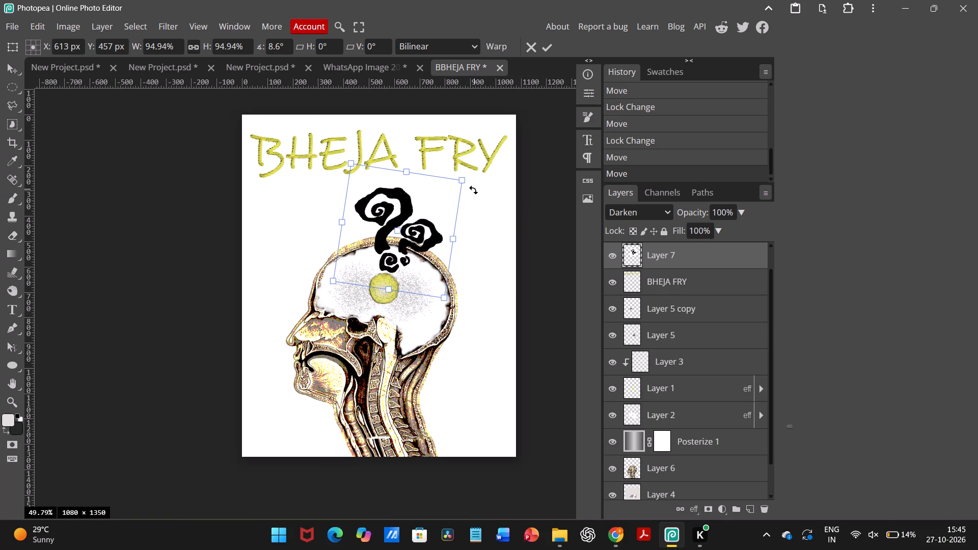
left_click_drag(388, 235, 394, 235)
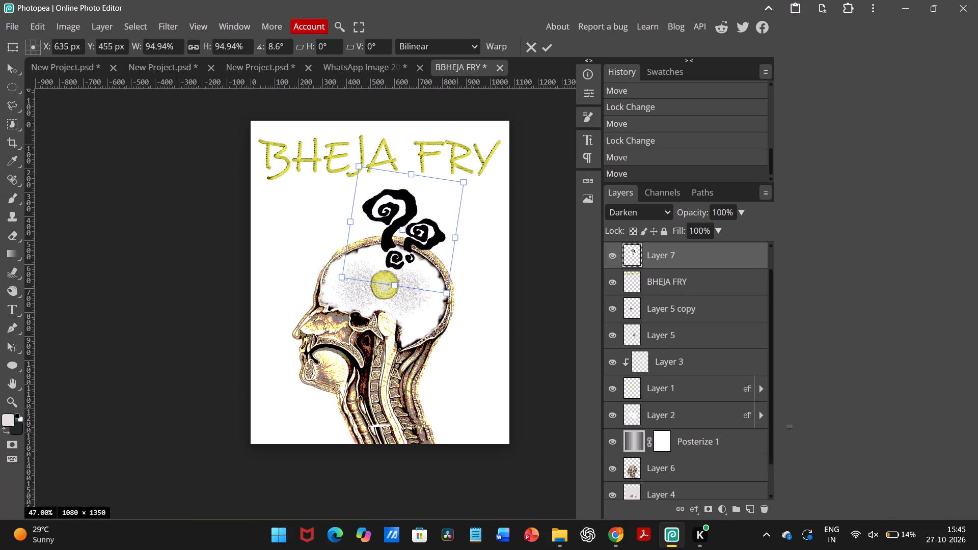
left_click(546, 50)
left_click(563, 206)
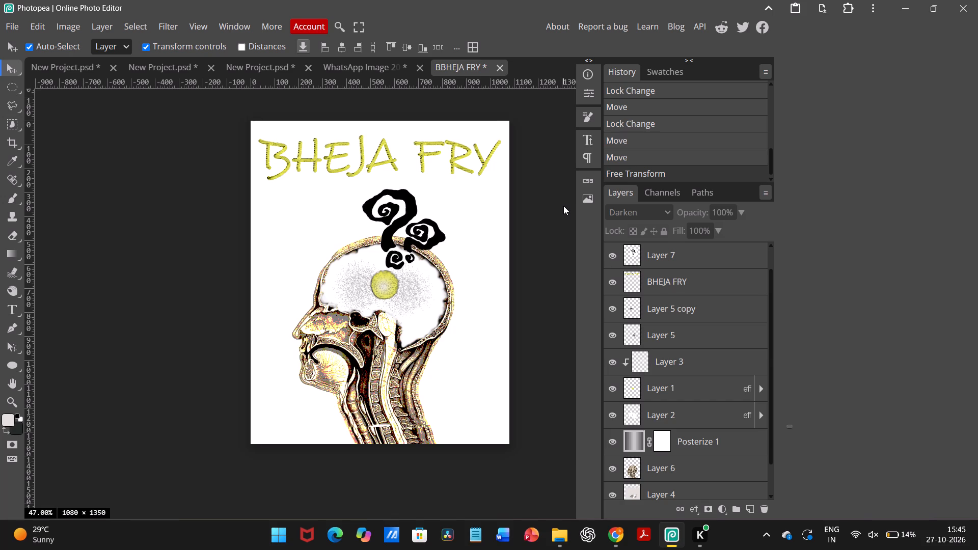
Smudge the front part of the white horizontal gap in the lower neck of Layer 6 into the surrounding tissue.
scroll(563, 206, "left", 1)
scroll(563, 206, "down", 1)
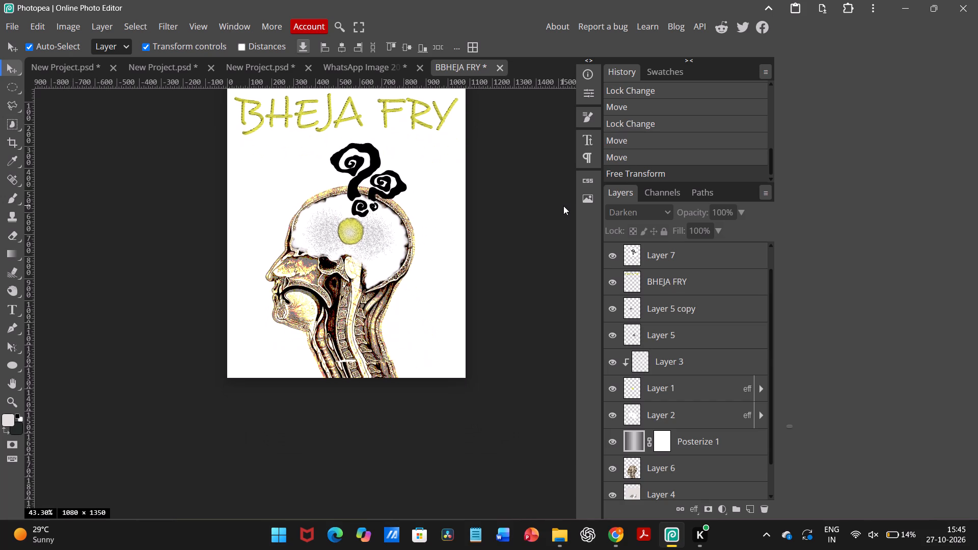
scroll(456, 255, "right", 1)
scroll(415, 271, "up", 1)
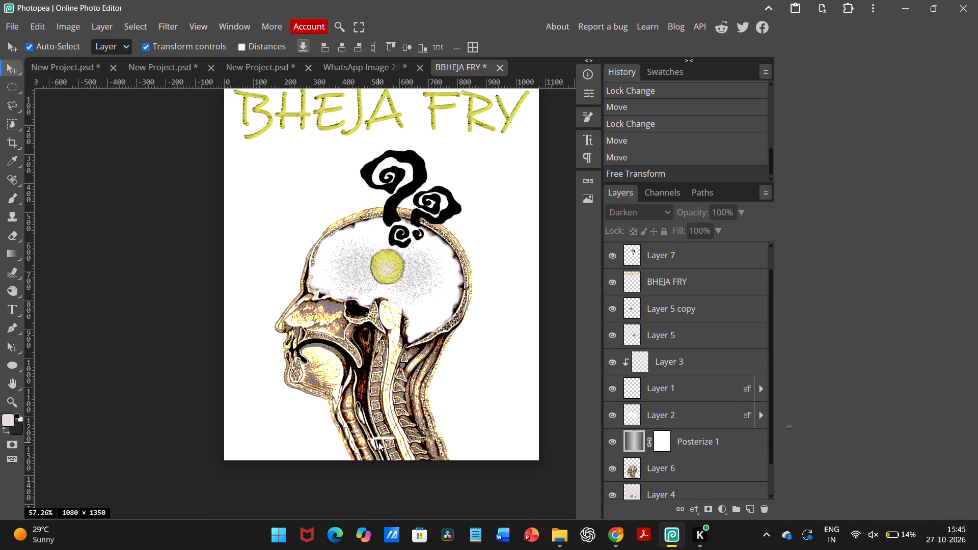
scroll(378, 442, "down", 1)
left_click(379, 422)
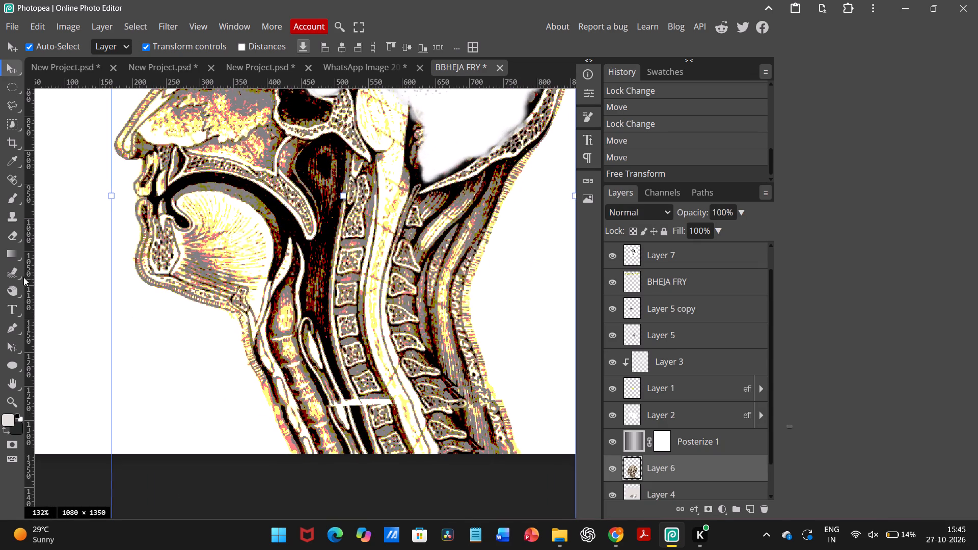
left_click(18, 274)
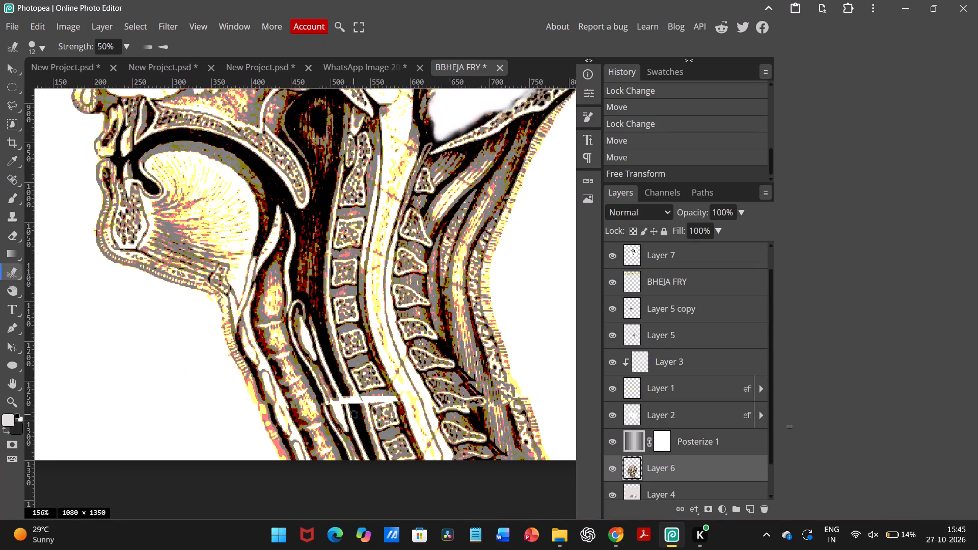
left_click_drag(357, 406, 350, 392)
left_click_drag(363, 402, 355, 386)
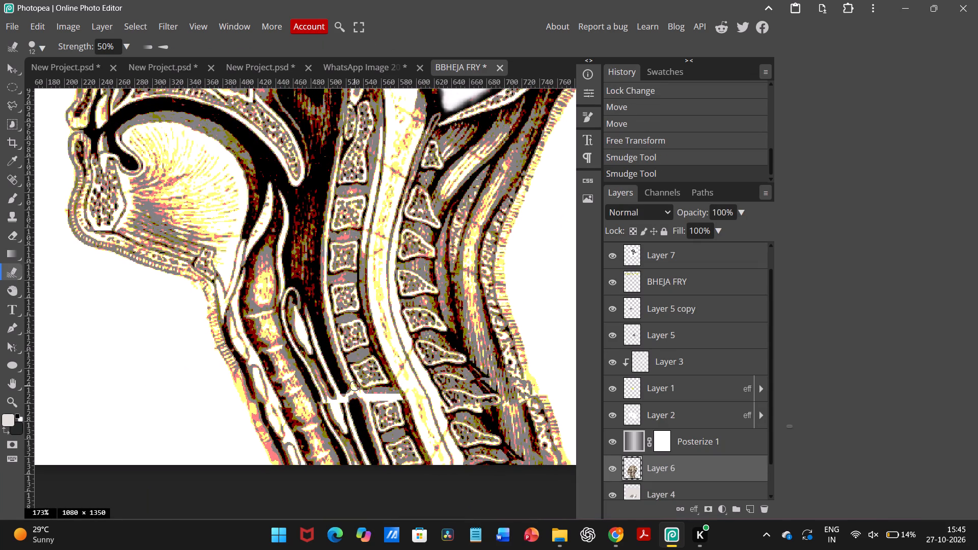
left_click_drag(355, 413, 346, 396)
left_click_drag(347, 397, 345, 393)
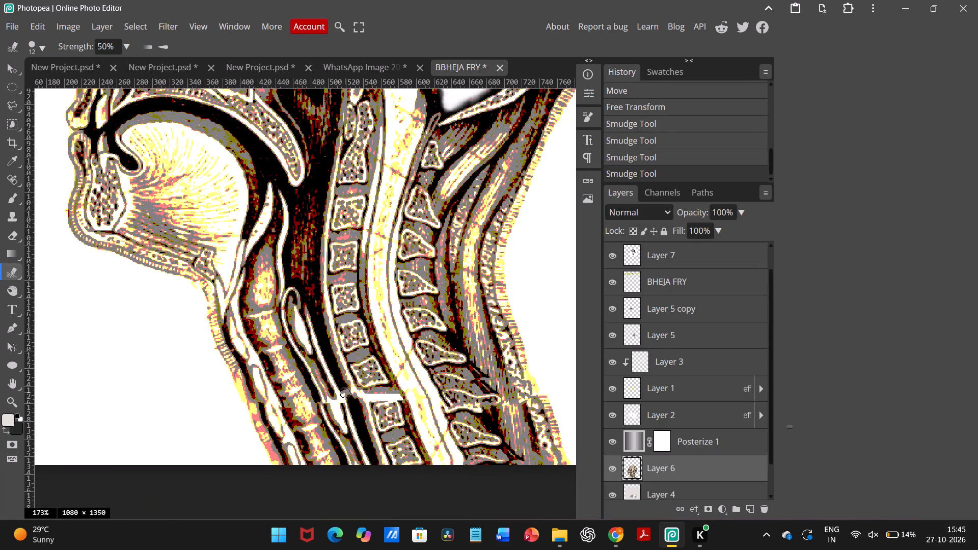
left_click_drag(342, 384, 352, 406)
left_click_drag(347, 400, 349, 407)
Smudge over the white strip between the two lower neck vertebrae, blending it with the surrounding grey.
left_click_drag(366, 390, 371, 396)
left_click_drag(387, 394, 379, 397)
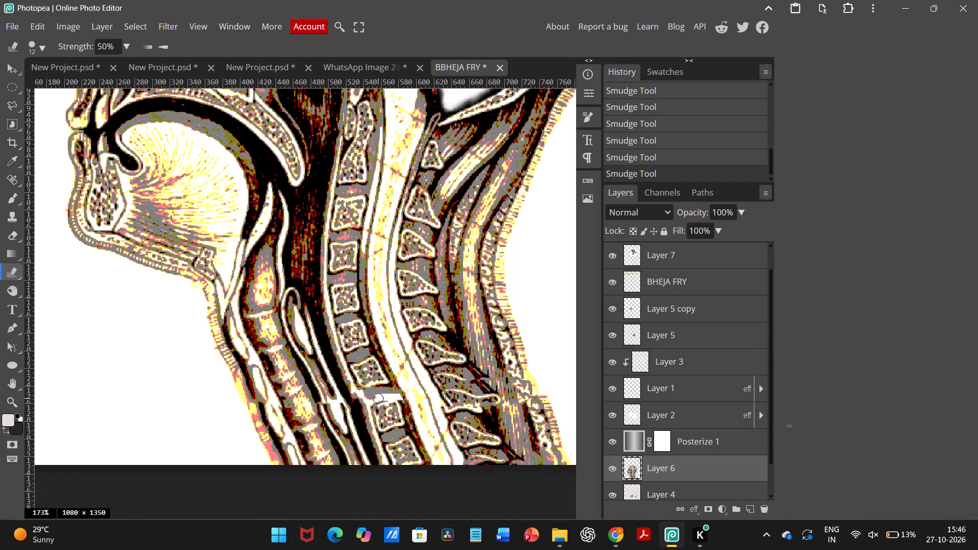
left_click_drag(379, 397, 382, 397)
left_click_drag(372, 400, 384, 399)
left_click_drag(375, 397, 380, 396)
left_click_drag(380, 396, 387, 395)
left_click_drag(378, 394, 394, 393)
left_click_drag(402, 396, 397, 396)
left_click_drag(397, 396, 385, 394)
left_click_drag(380, 394, 395, 393)
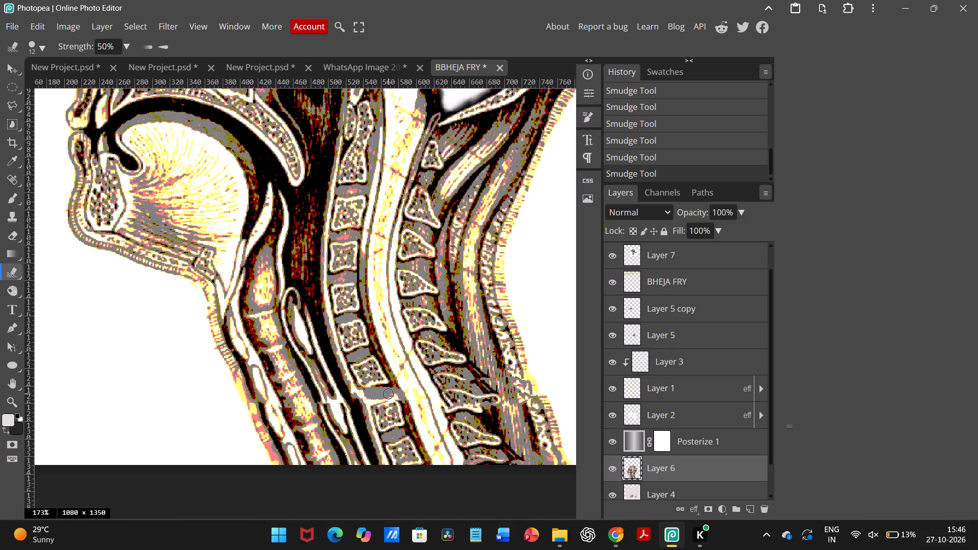
left_click_drag(381, 394, 392, 394)
left_click_drag(387, 394, 392, 395)
left_click_drag(385, 394, 397, 395)
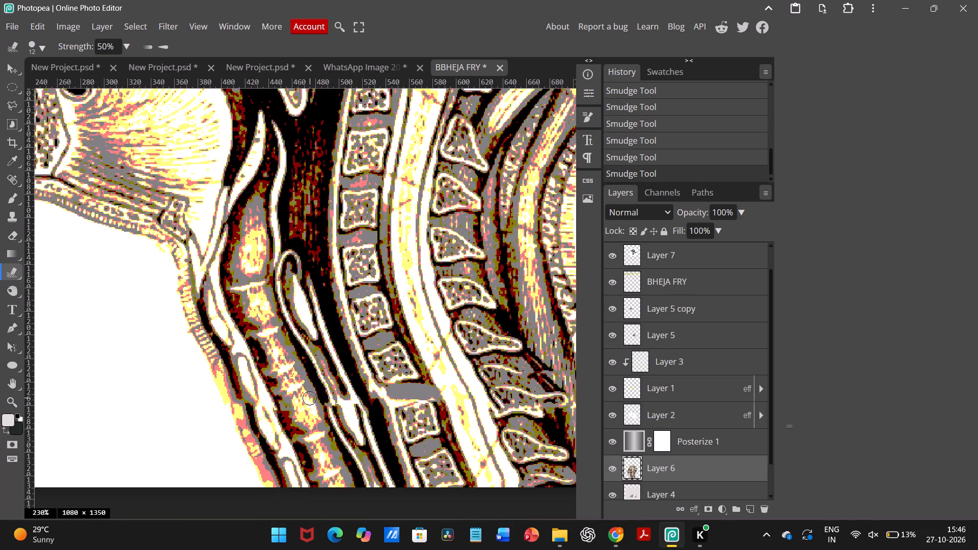
Smudge the remaining white gap in the narrow tissue bands just in front of the lower spine.
left_click_drag(334, 409, 329, 390)
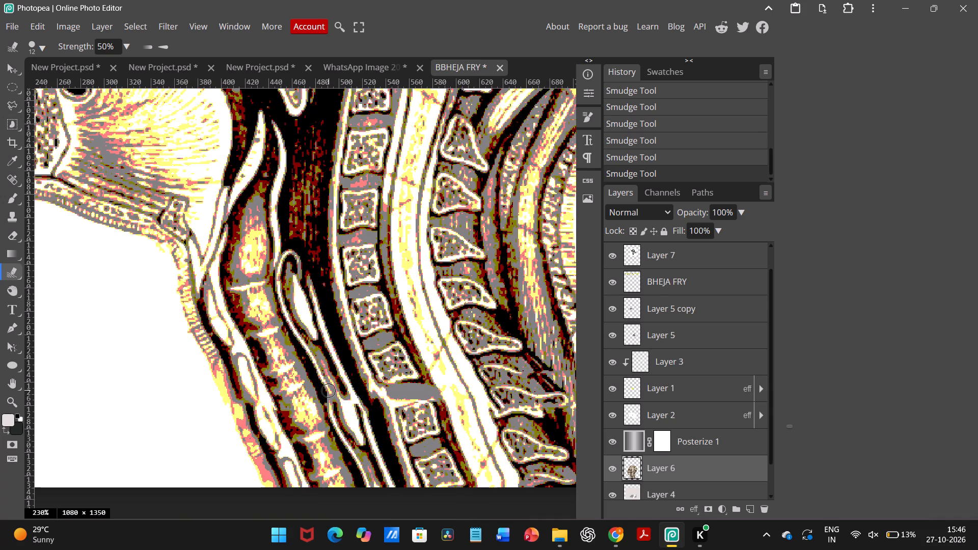
left_click_drag(334, 403, 327, 384)
left_click_drag(359, 407, 342, 388)
left_click_drag(340, 394, 352, 396)
Smudge the jagged step on the outer skin edge at the back of the lower neck to smooth its outline.
scroll(452, 394, "left", 1)
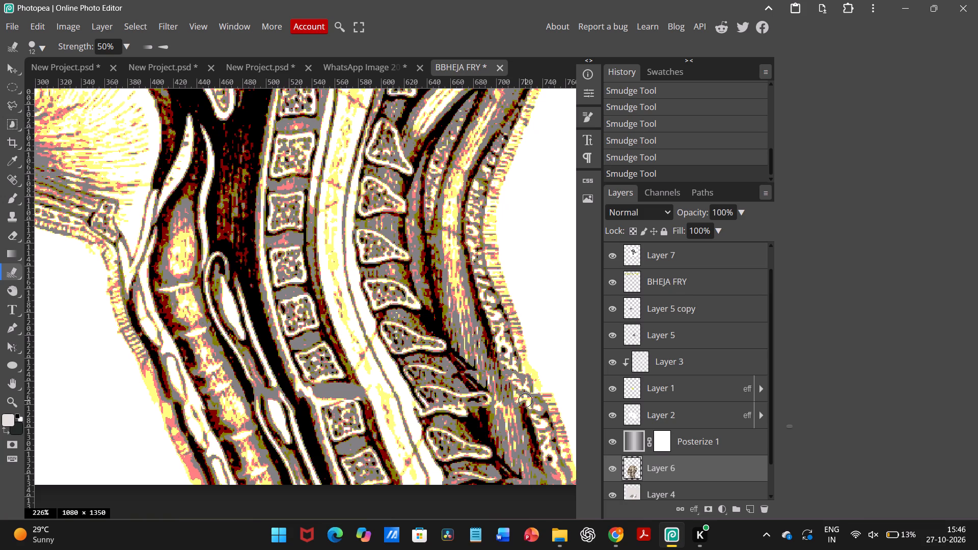
scroll(525, 400, "left", 1)
left_click_drag(513, 396, 504, 384)
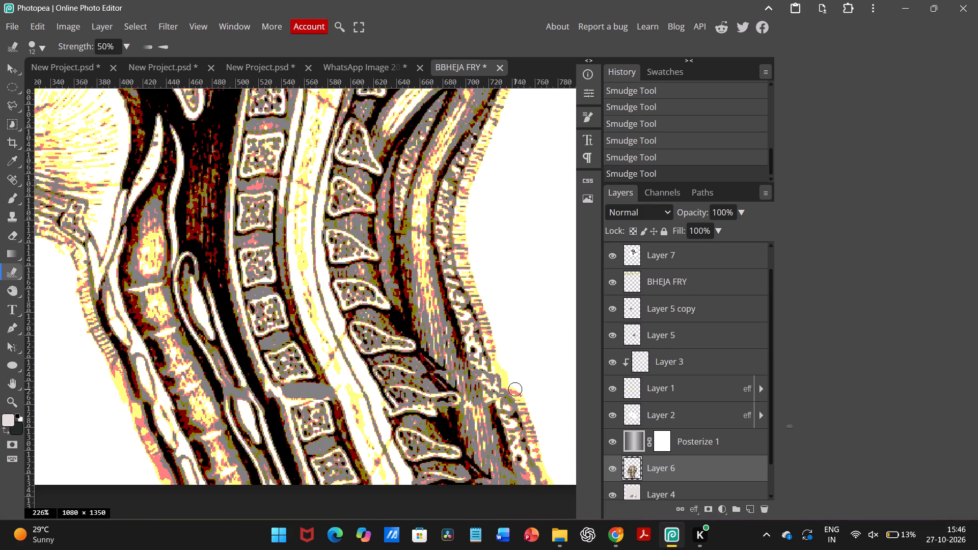
left_click_drag(512, 388, 497, 371)
left_click_drag(507, 380, 491, 349)
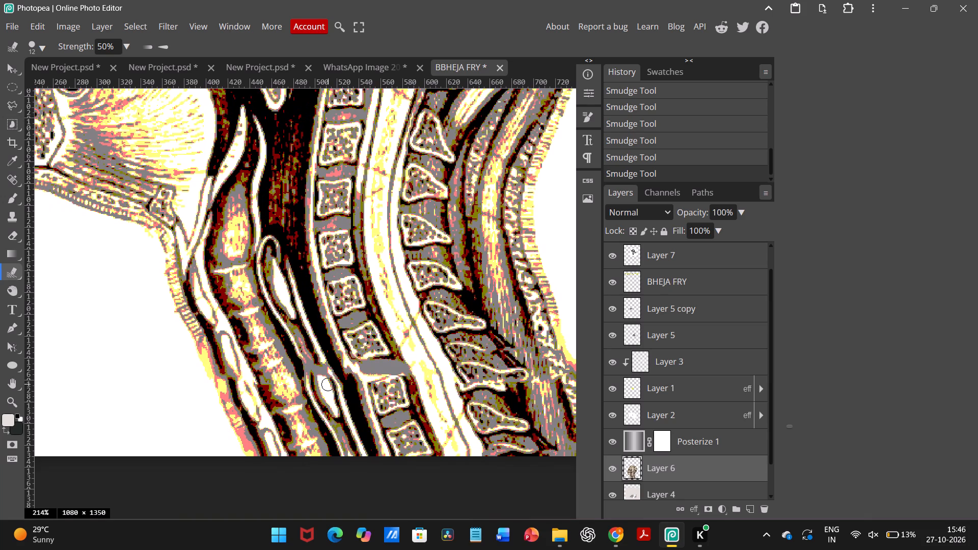
Touch up the seam in the tissue bands in front of the lower spine with the Smudge tool and inspect the repair closely.
left_click_drag(326, 382, 317, 363)
left_click_drag(319, 372, 318, 366)
scroll(318, 366, "down", 1)
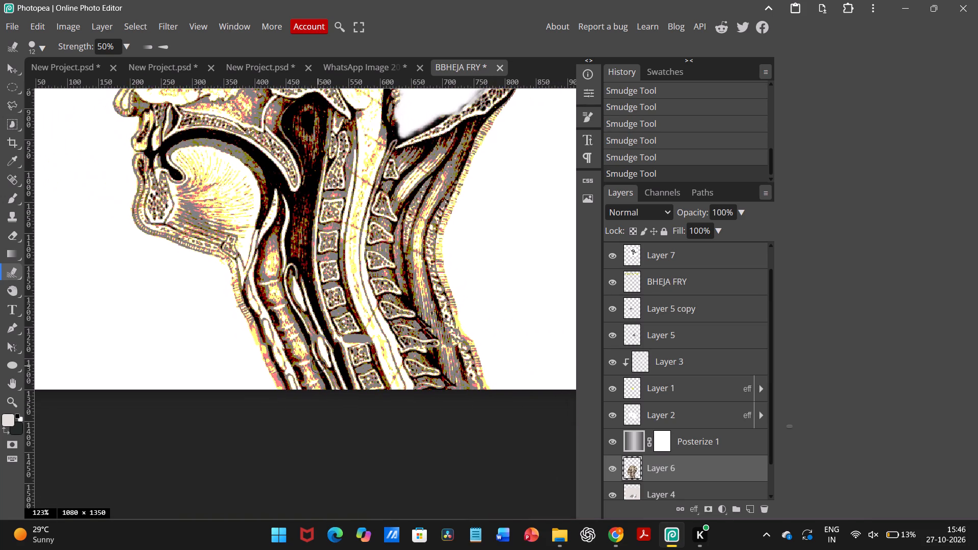
scroll(318, 366, "up", 1)
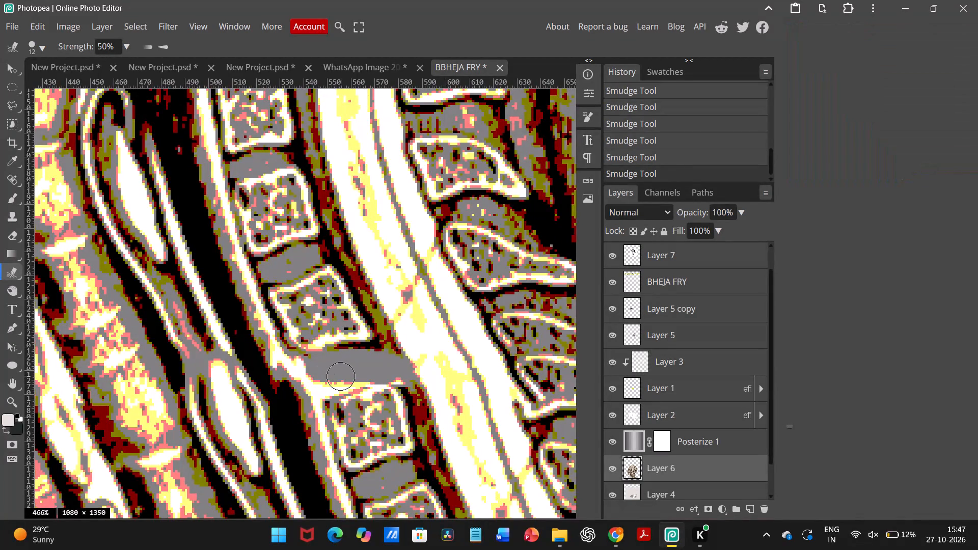
Smudge the interior and thick white lower edge of the malformed spinous process at the back of the lower neck.
scroll(341, 376, "left", 1)
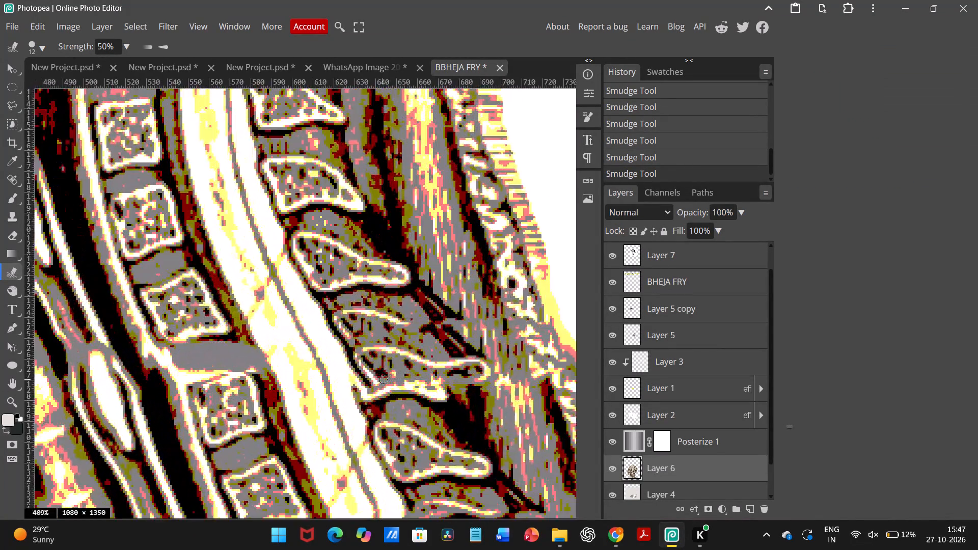
left_click_drag(372, 384, 366, 392)
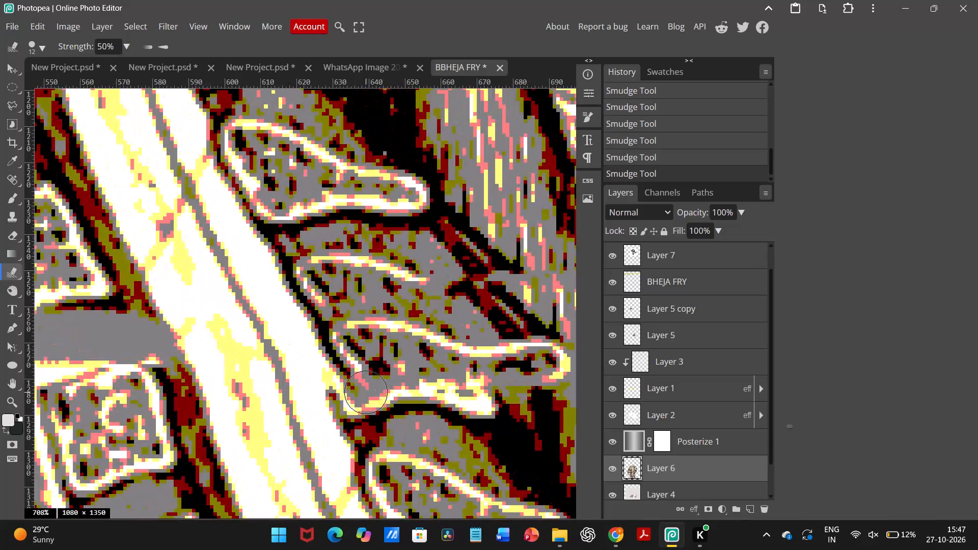
left_click_drag(391, 378, 399, 380)
left_click_drag(423, 375, 438, 381)
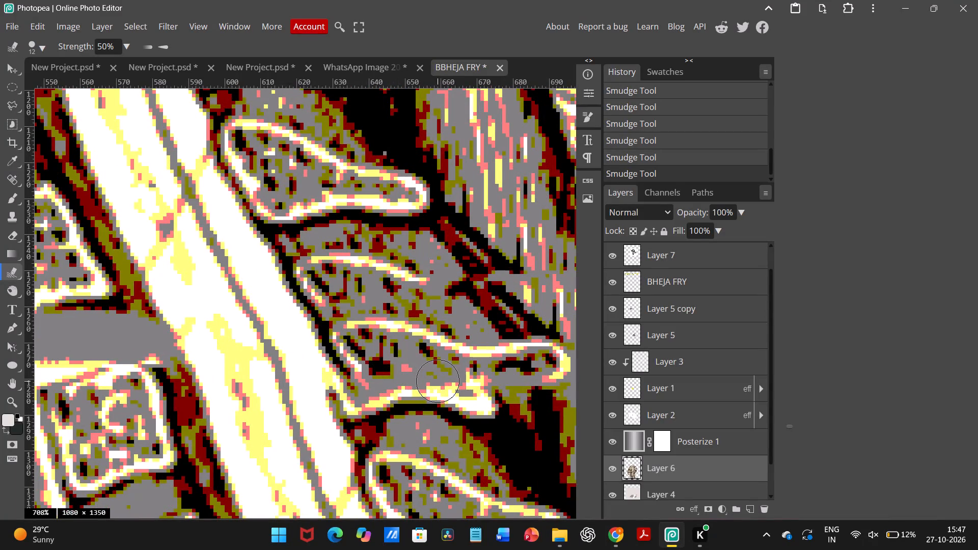
left_click_drag(443, 379, 455, 388)
left_click_drag(458, 388, 473, 401)
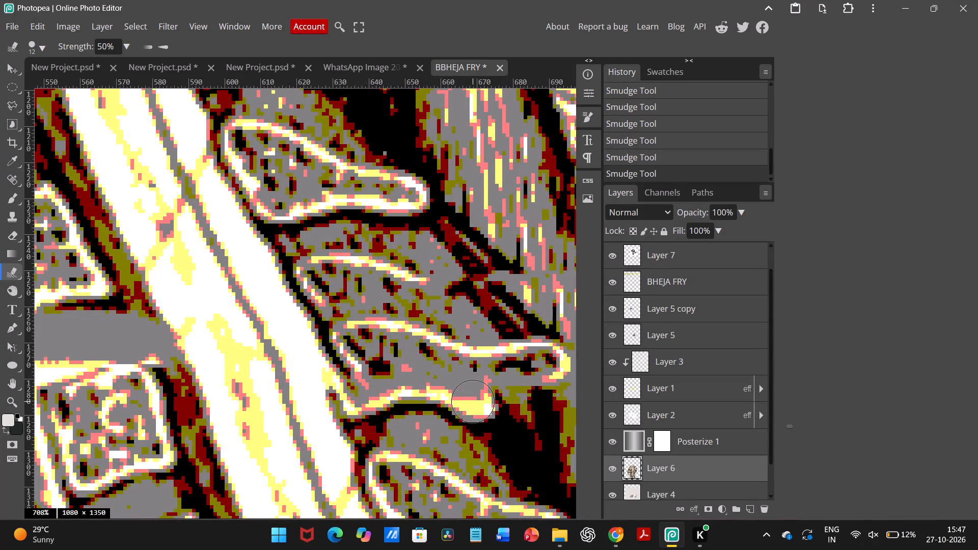
left_click_drag(477, 384, 485, 387)
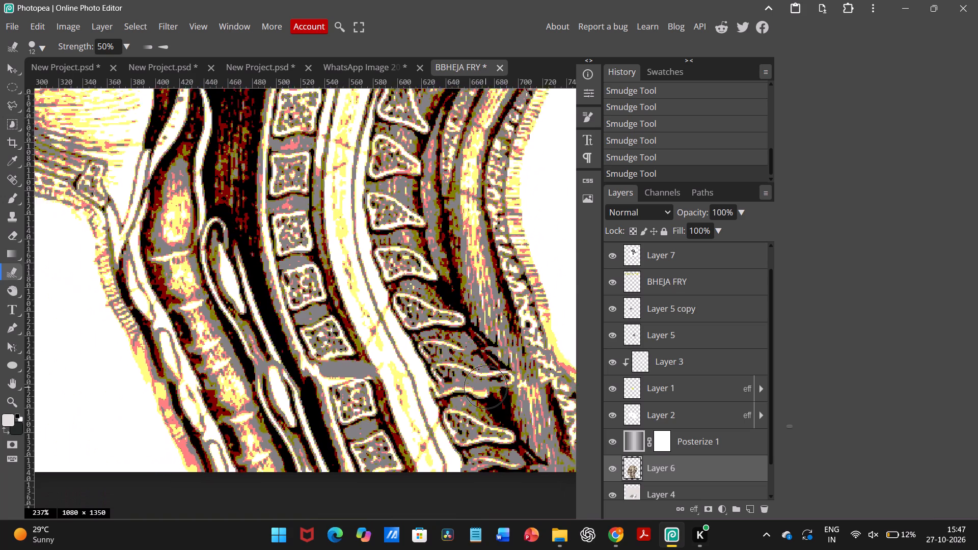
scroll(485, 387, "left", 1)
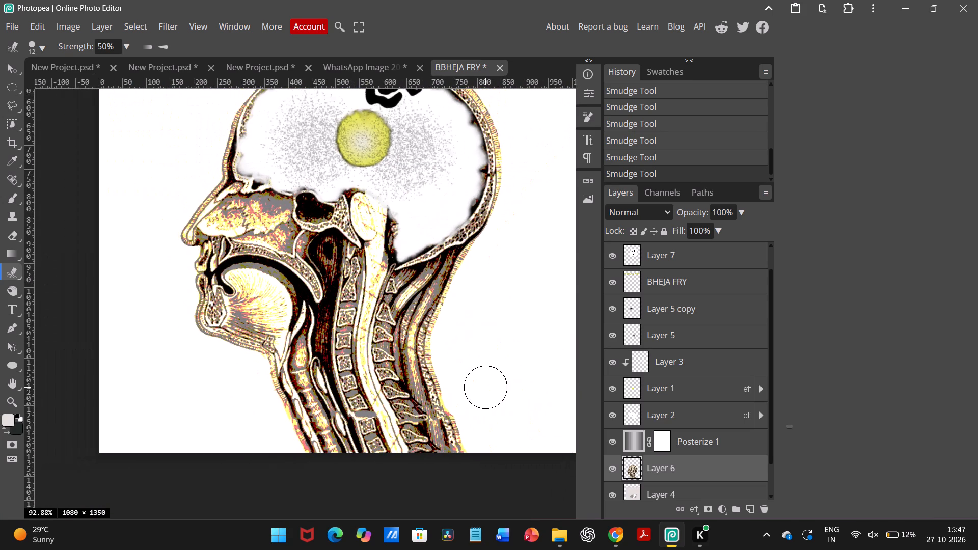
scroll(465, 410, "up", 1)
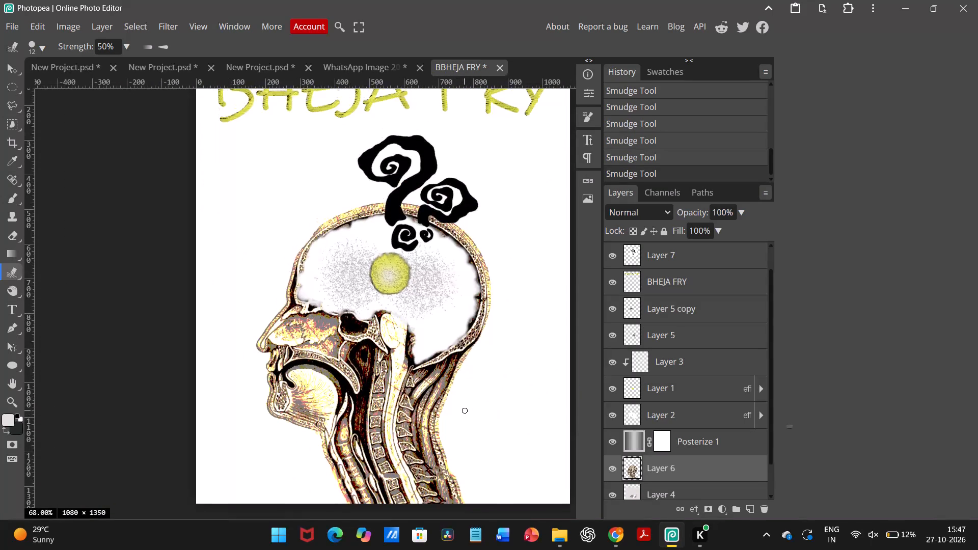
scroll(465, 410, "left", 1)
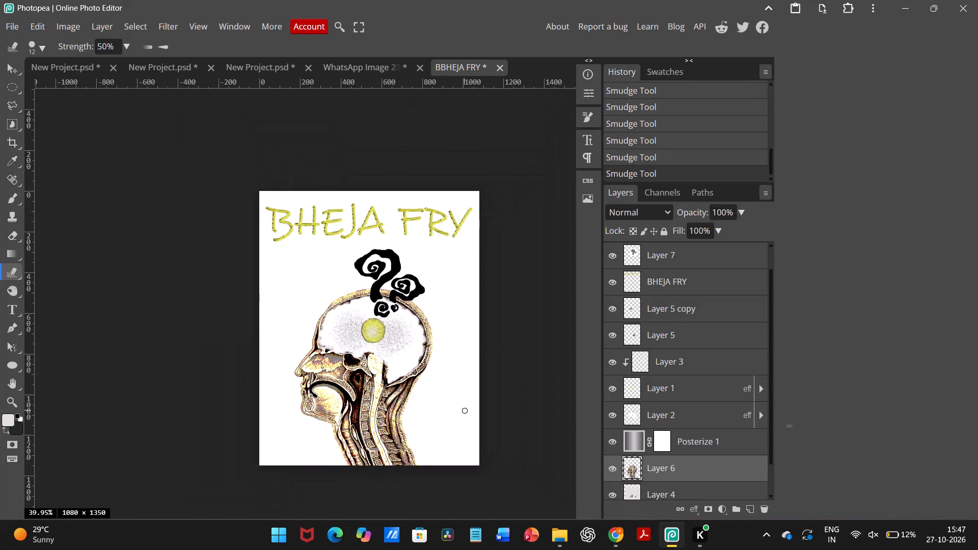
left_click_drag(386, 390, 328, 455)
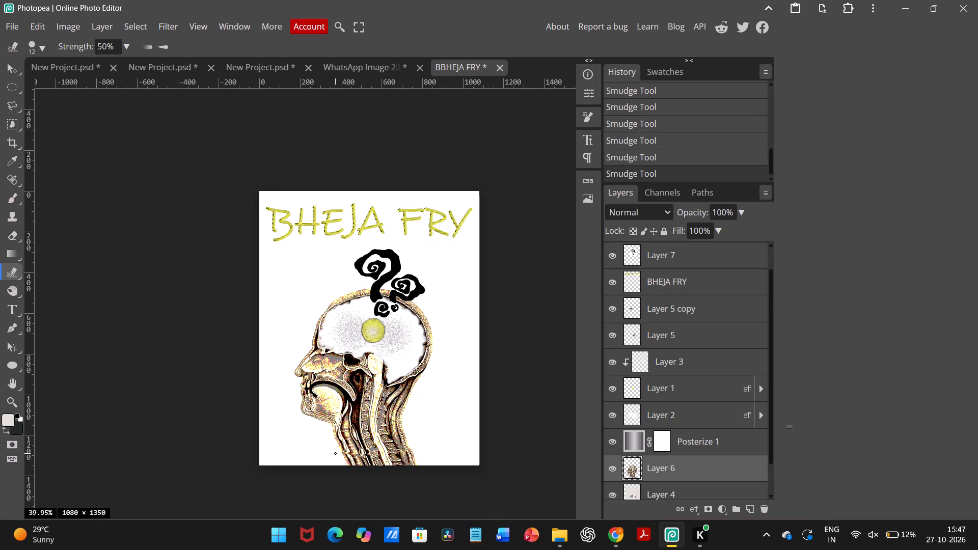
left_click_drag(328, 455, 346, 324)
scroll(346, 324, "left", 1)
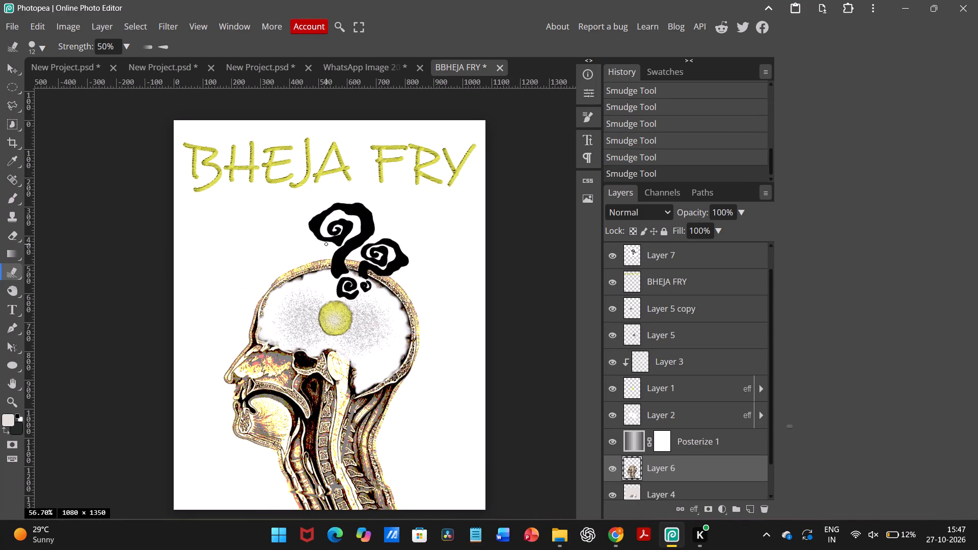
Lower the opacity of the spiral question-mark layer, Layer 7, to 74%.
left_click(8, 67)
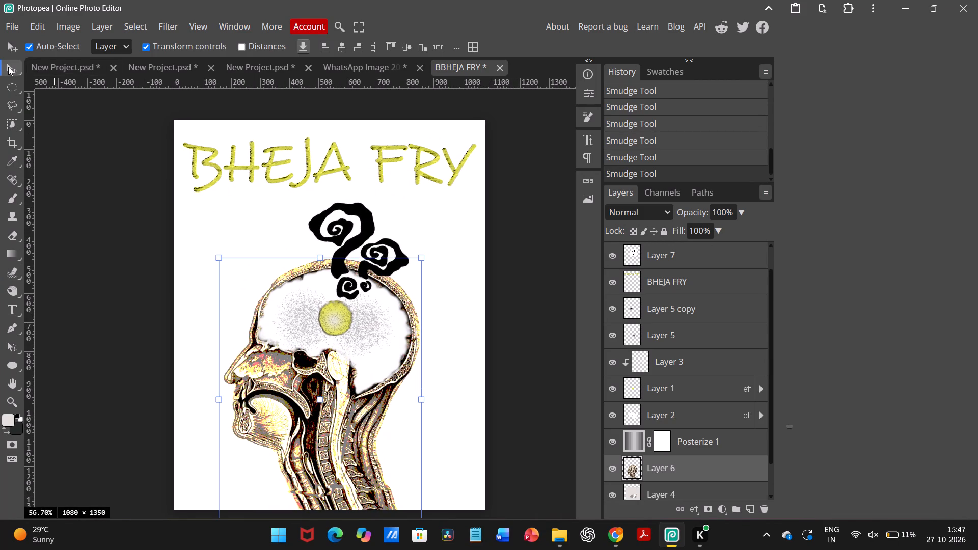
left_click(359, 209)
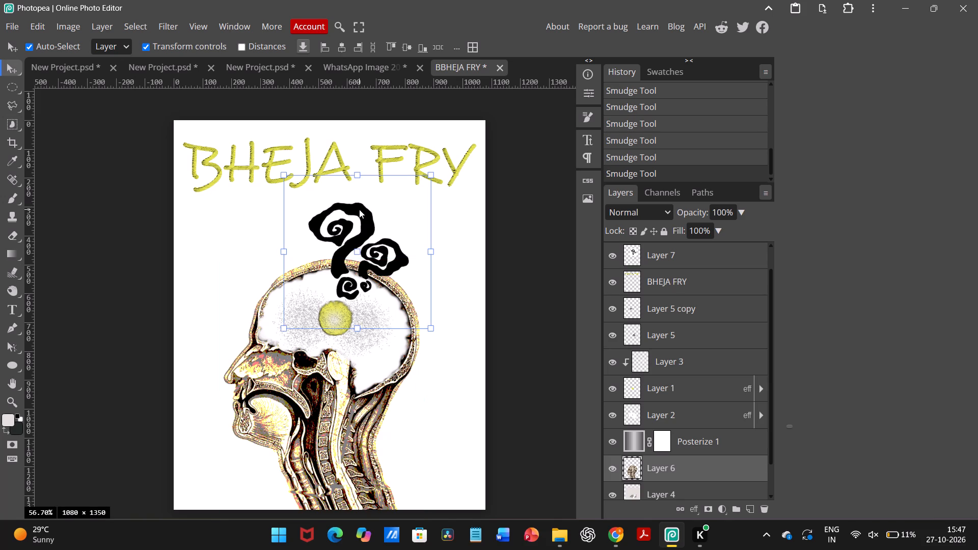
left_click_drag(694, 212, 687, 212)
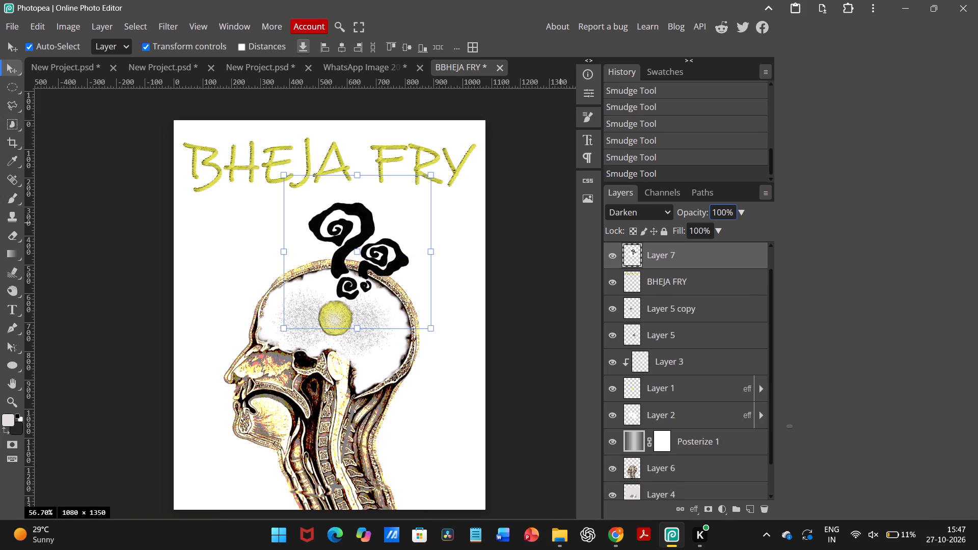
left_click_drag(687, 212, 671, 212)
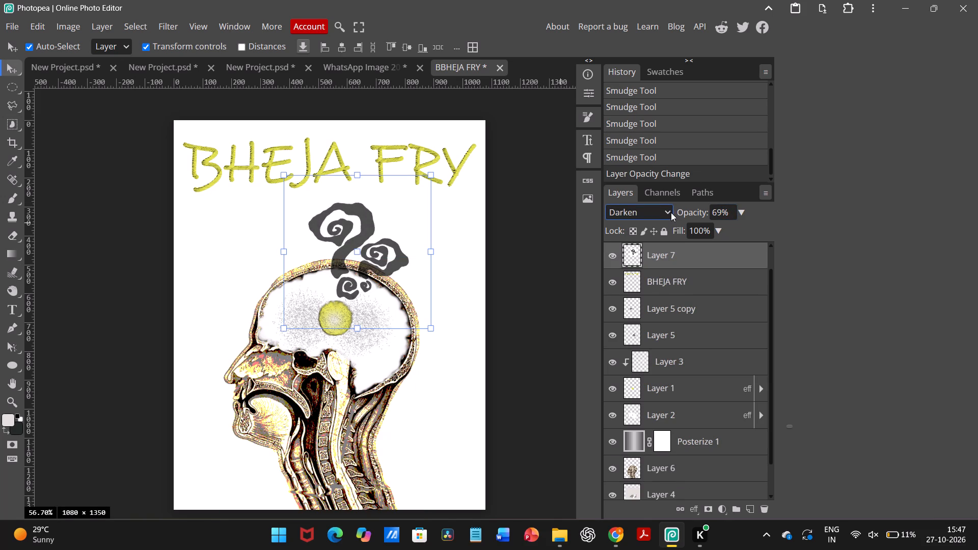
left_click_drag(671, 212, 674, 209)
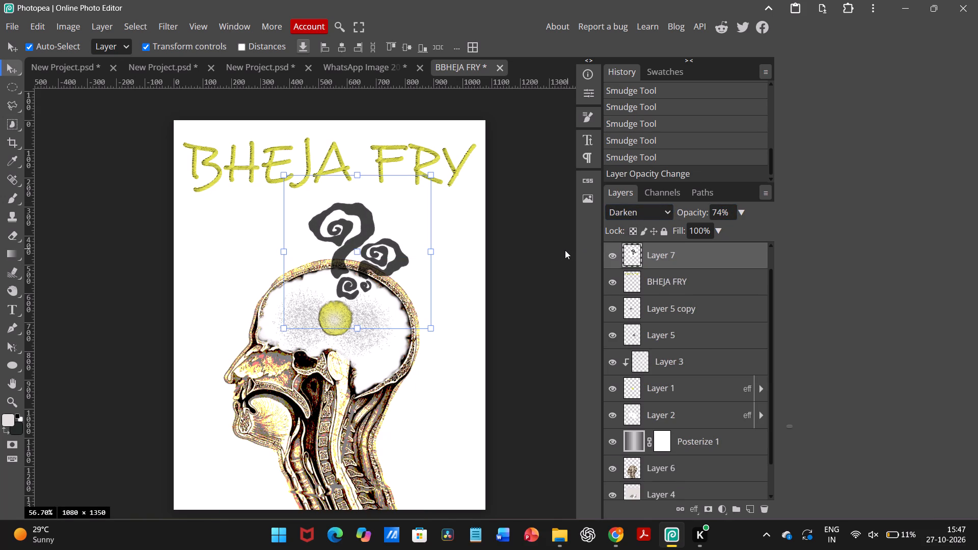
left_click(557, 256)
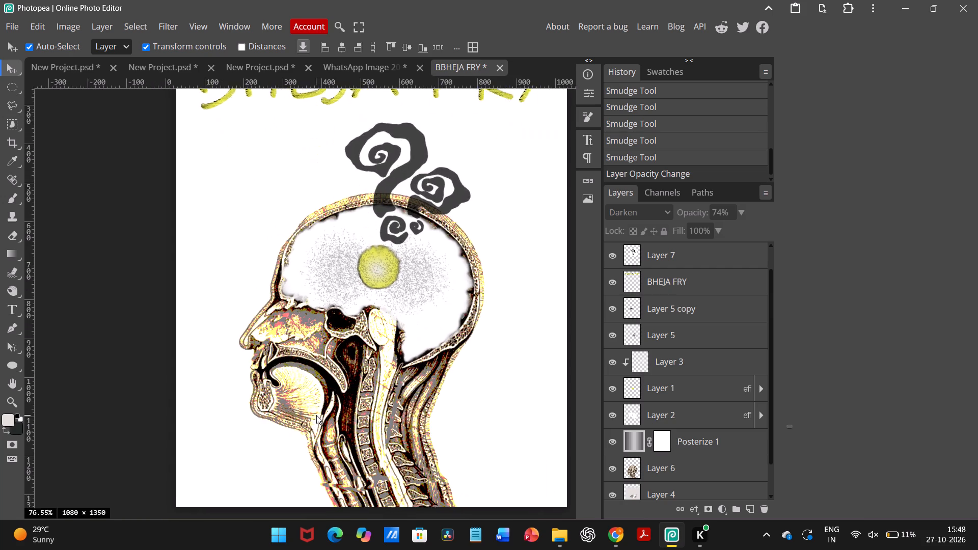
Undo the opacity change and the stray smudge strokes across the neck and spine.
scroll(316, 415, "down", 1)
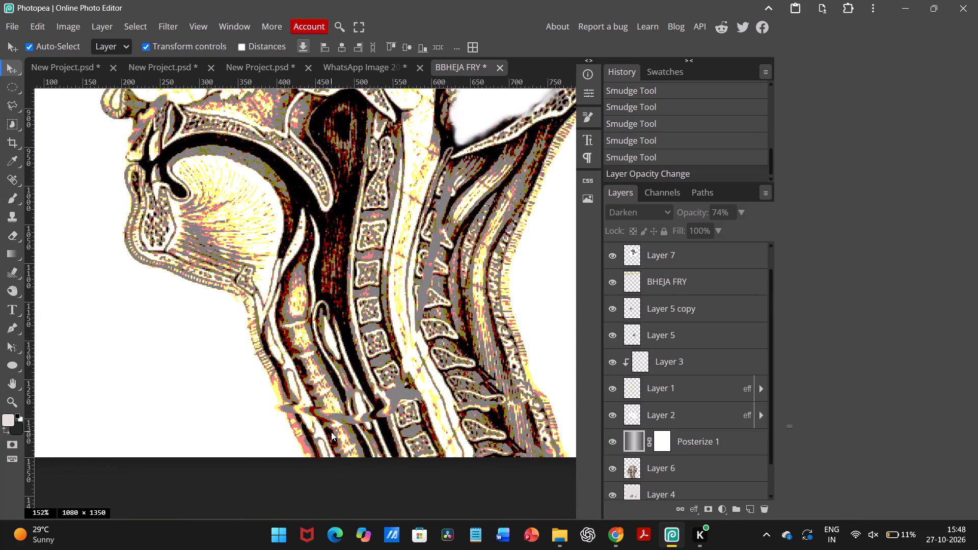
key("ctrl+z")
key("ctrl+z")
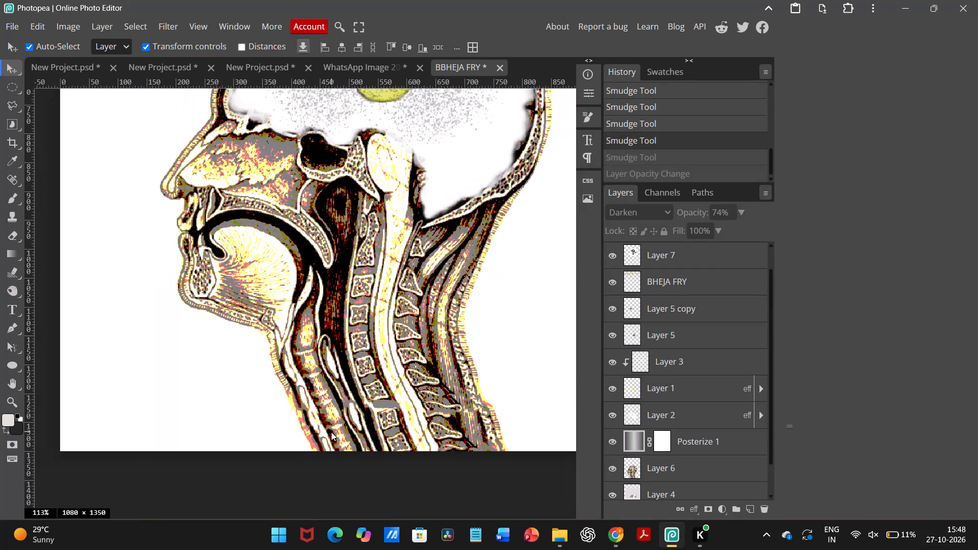
Set the spiral question-mark layer, Layer 7, to 87% opacity and check the whole poster.
scroll(331, 432, "up", 1)
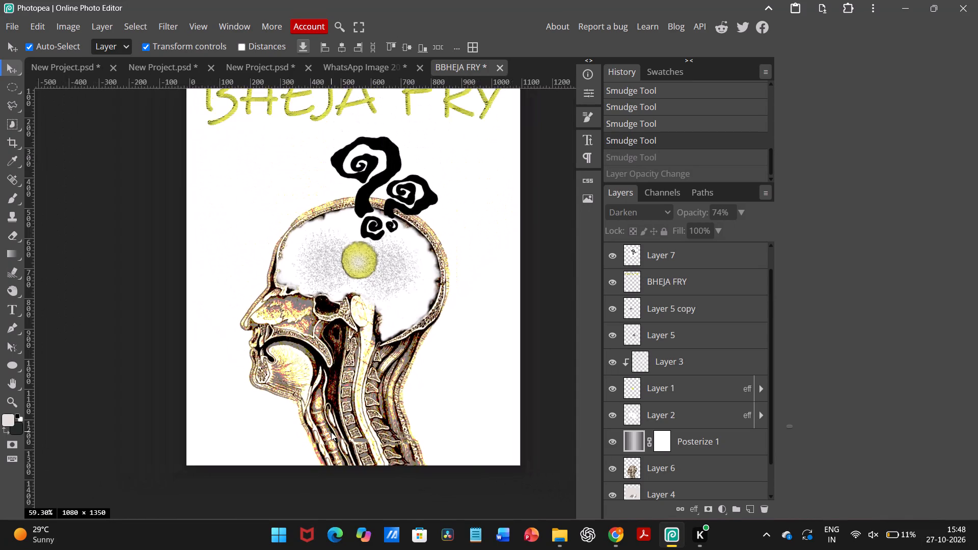
left_click(372, 178)
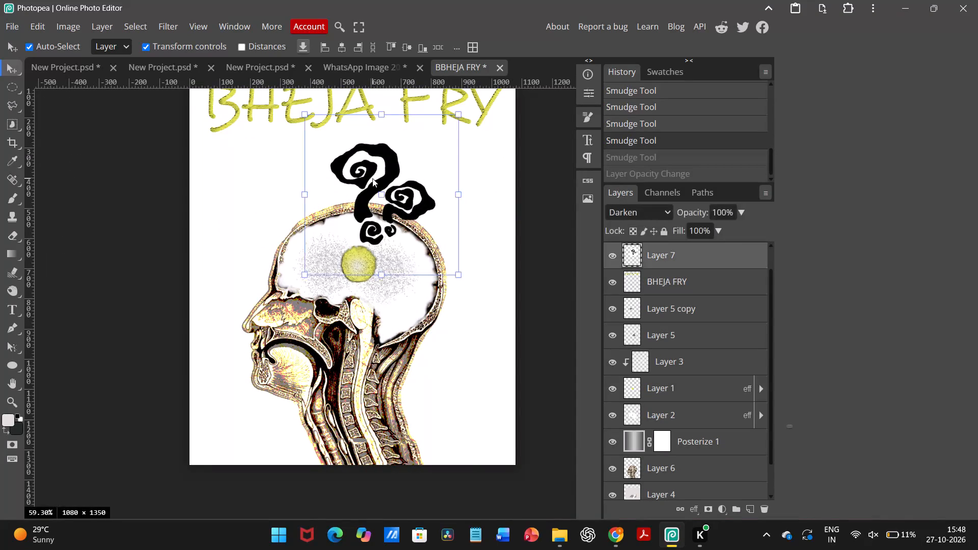
left_click_drag(690, 212, 684, 210)
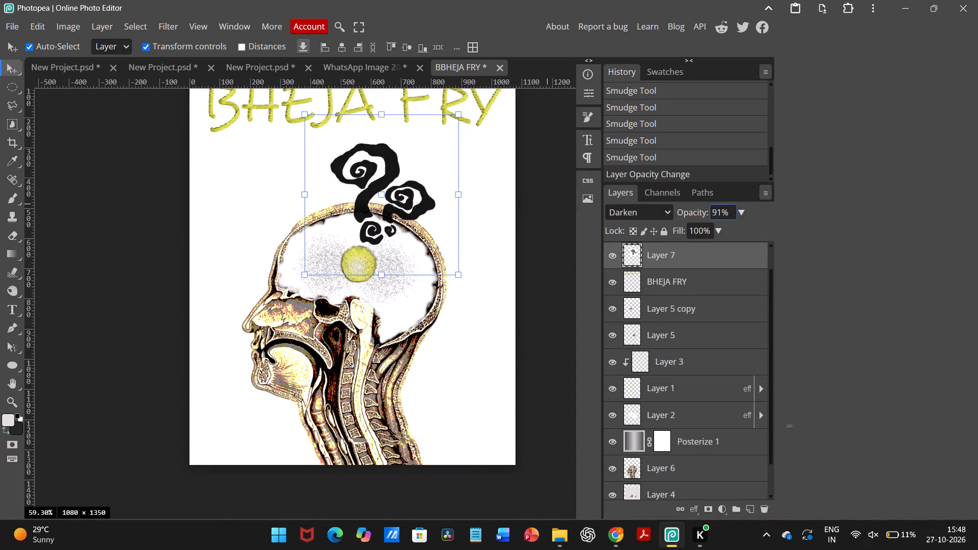
left_click_drag(684, 210, 681, 211)
left_click(563, 242)
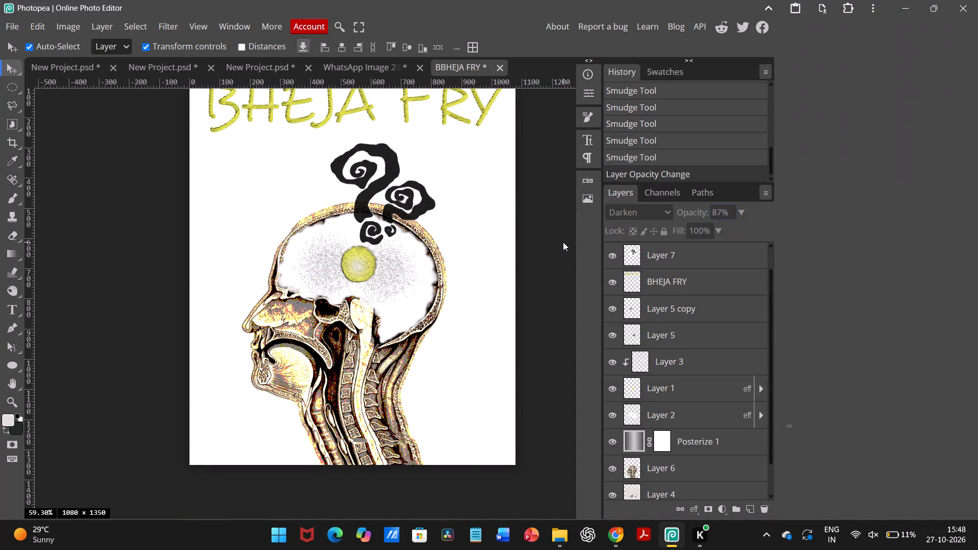
scroll(563, 242, "up", 1)
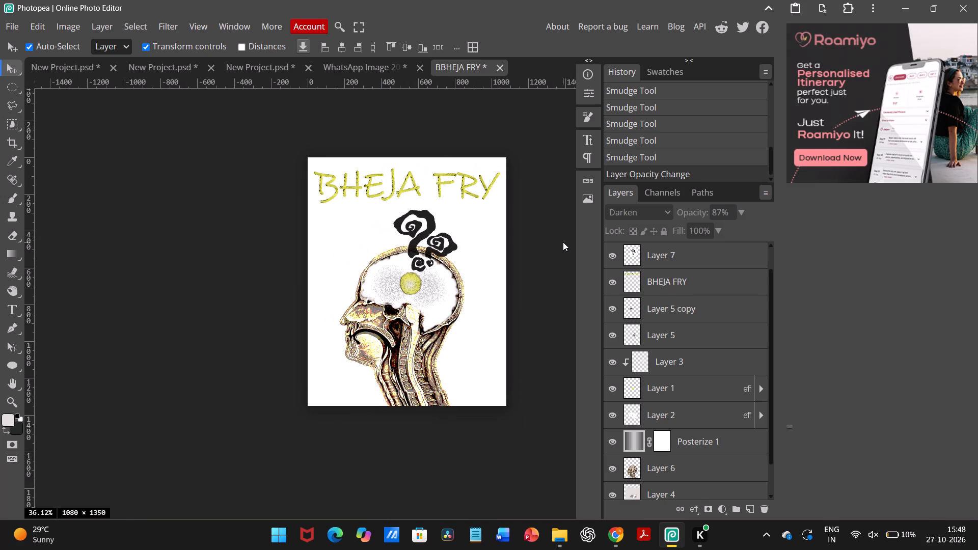
scroll(563, 242, "left", 1)
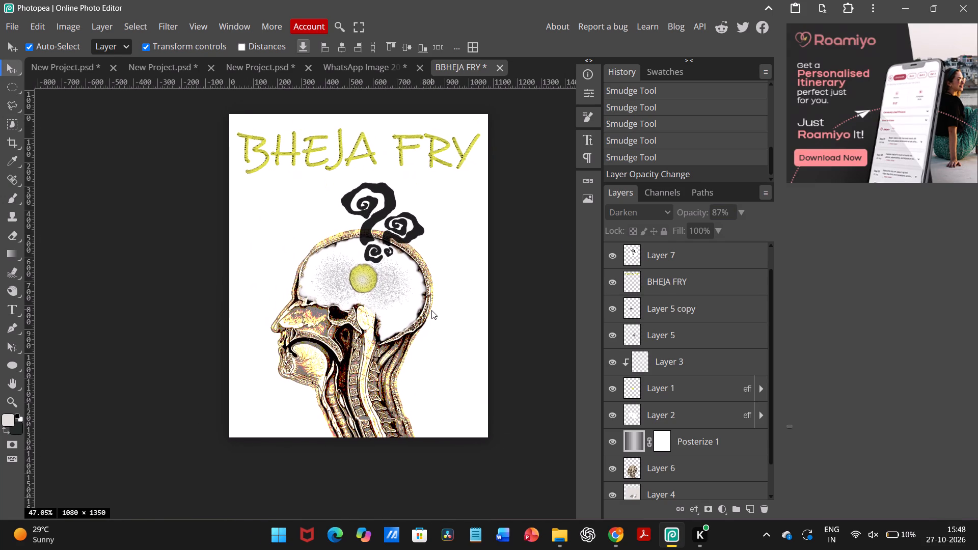
scroll(431, 310, "up", 1)
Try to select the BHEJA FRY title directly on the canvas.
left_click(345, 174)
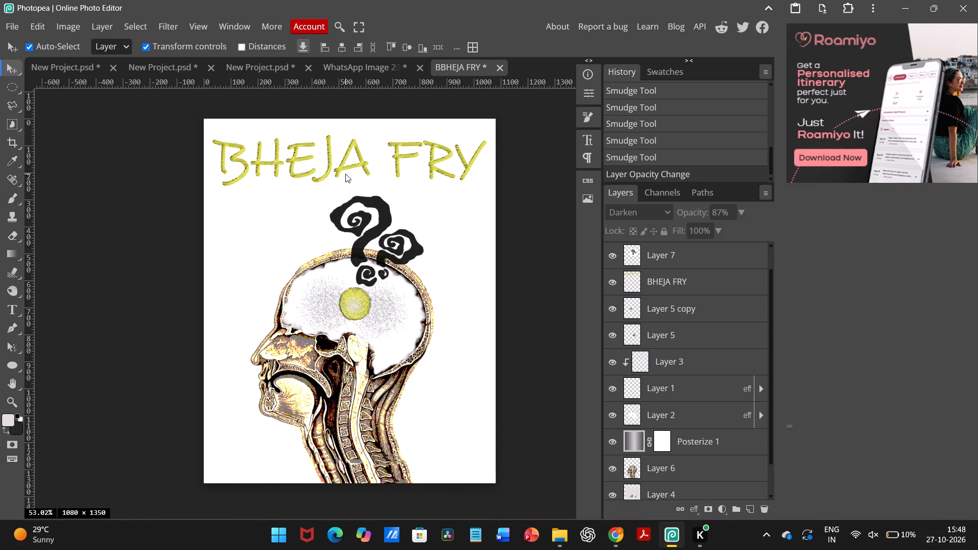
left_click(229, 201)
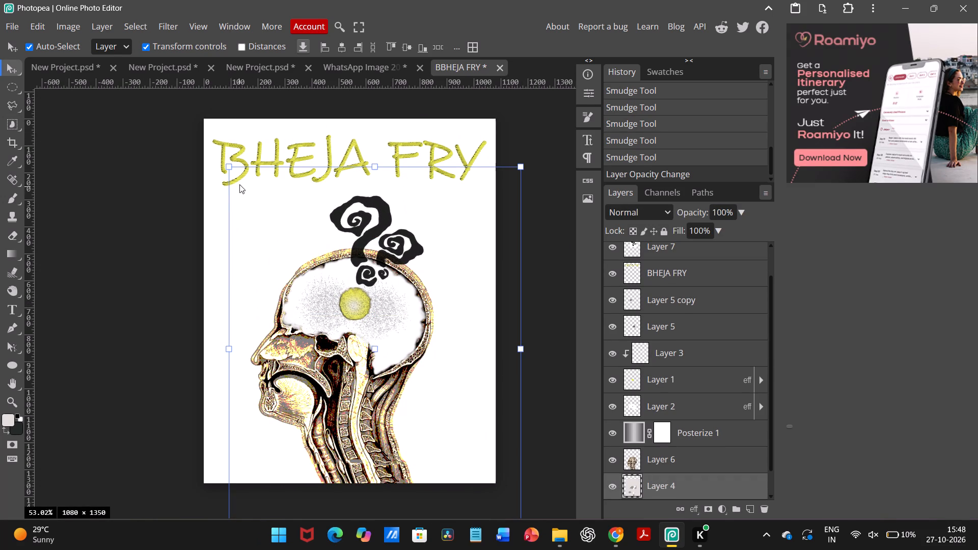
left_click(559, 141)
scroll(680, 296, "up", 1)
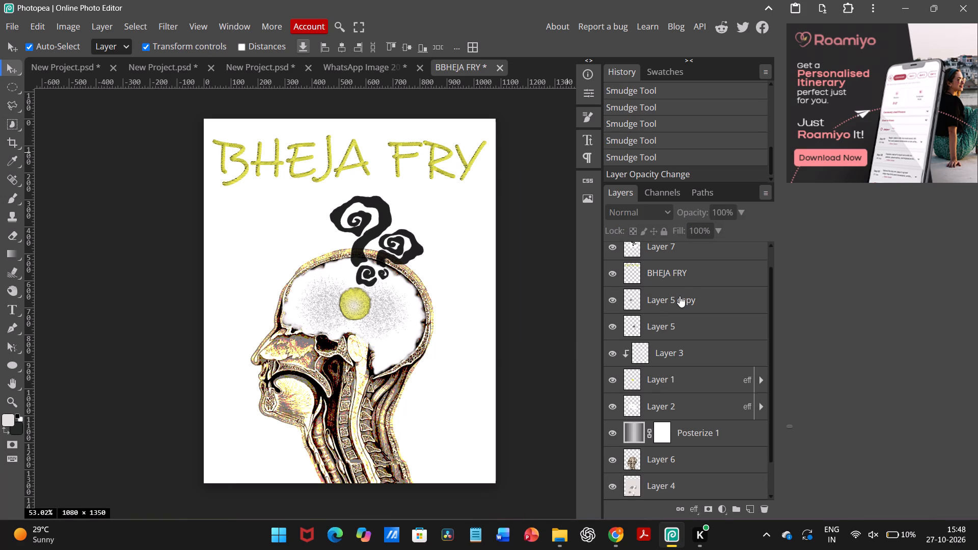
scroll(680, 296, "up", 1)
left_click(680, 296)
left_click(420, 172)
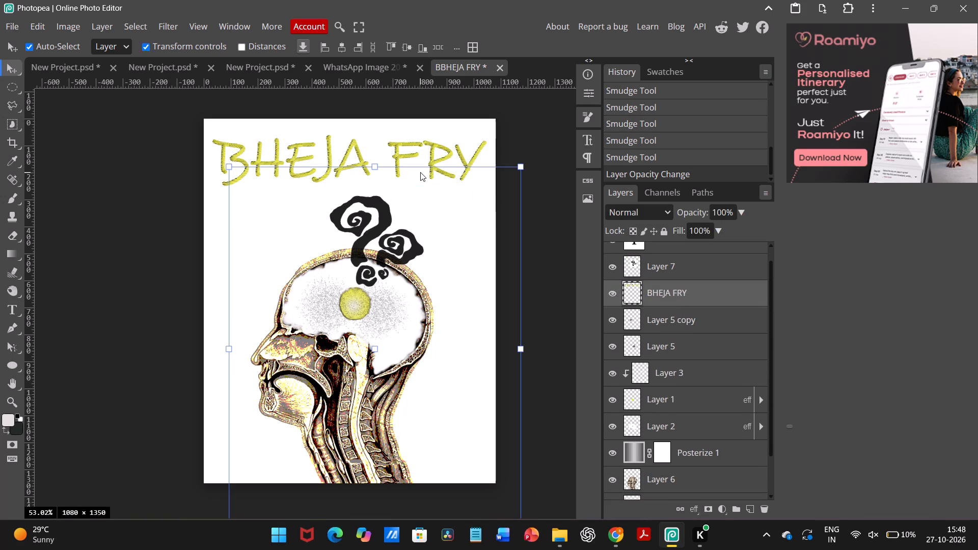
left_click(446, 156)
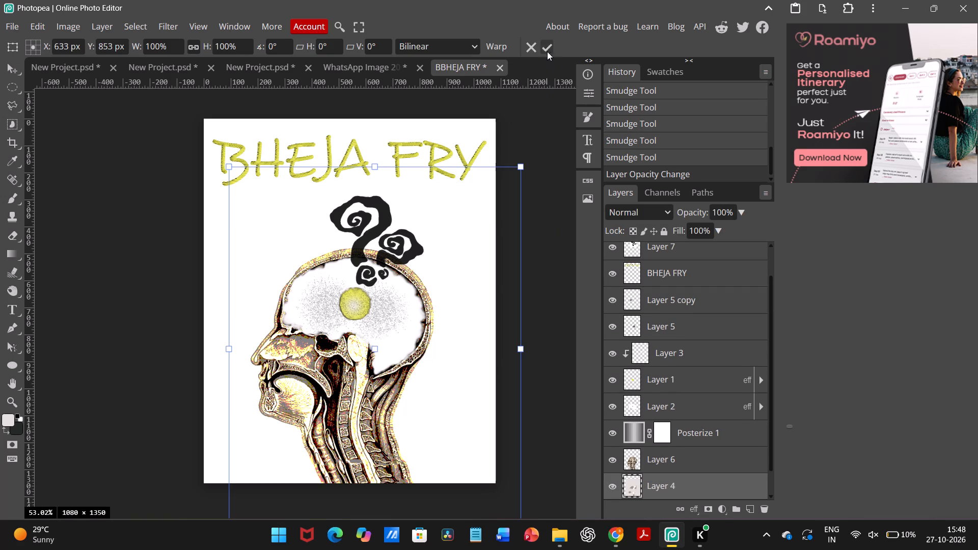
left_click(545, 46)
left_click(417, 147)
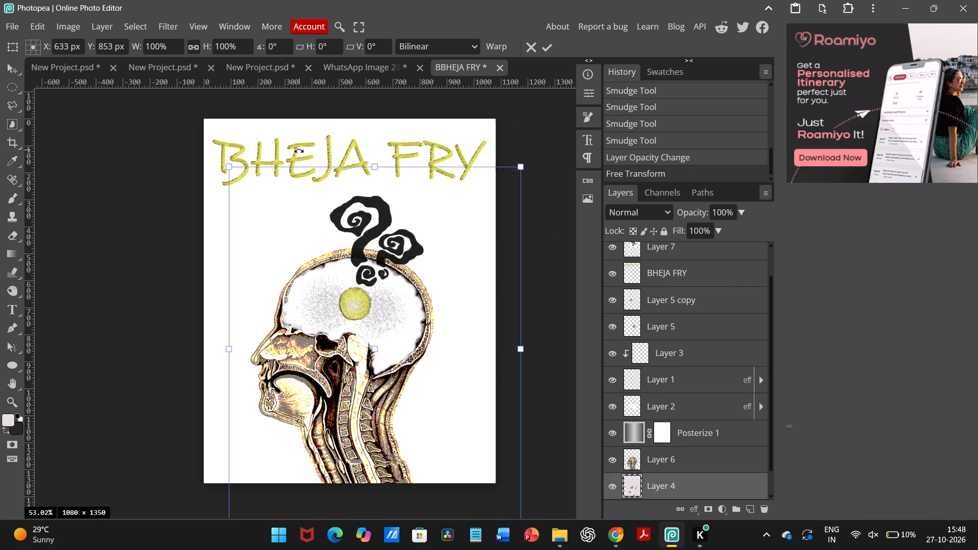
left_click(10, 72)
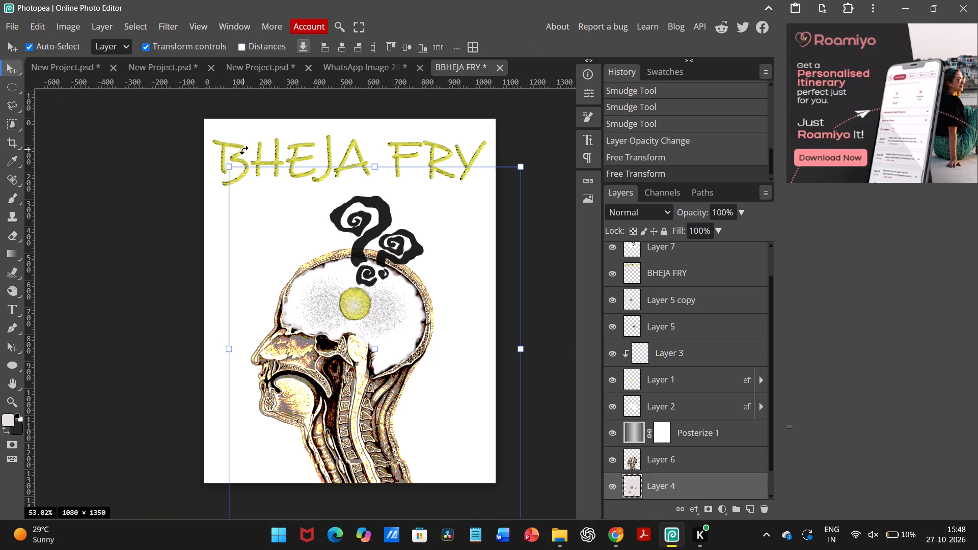
Lock the background layer, Layer 4, completely.
left_click(667, 228)
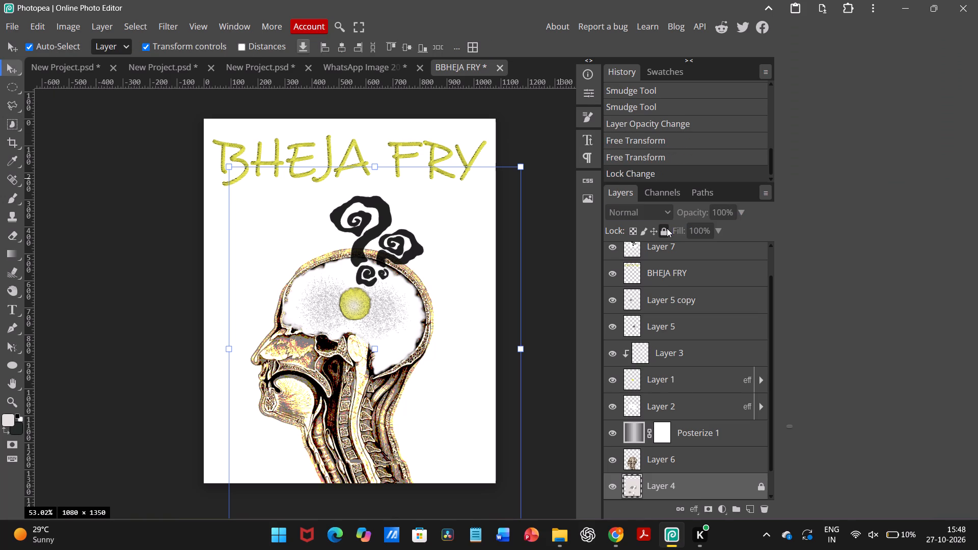
left_click(562, 154)
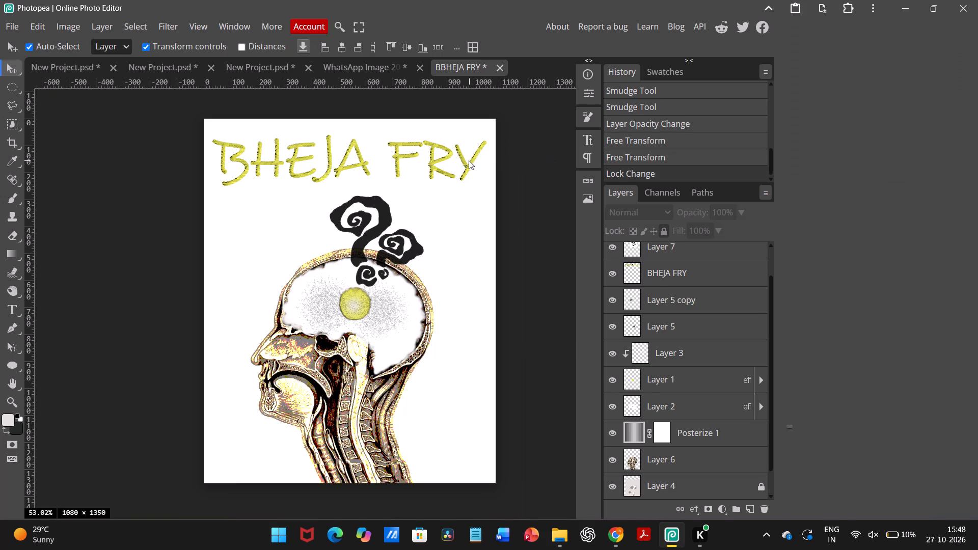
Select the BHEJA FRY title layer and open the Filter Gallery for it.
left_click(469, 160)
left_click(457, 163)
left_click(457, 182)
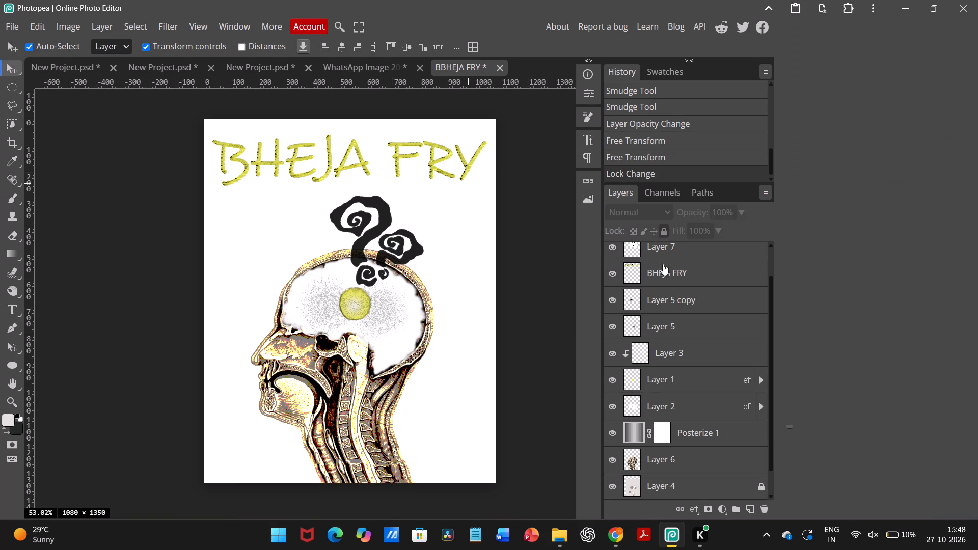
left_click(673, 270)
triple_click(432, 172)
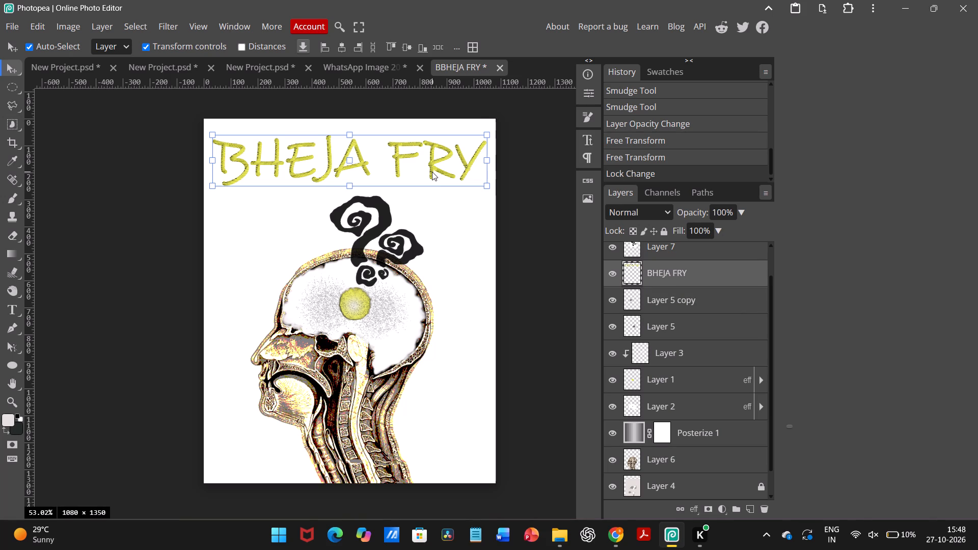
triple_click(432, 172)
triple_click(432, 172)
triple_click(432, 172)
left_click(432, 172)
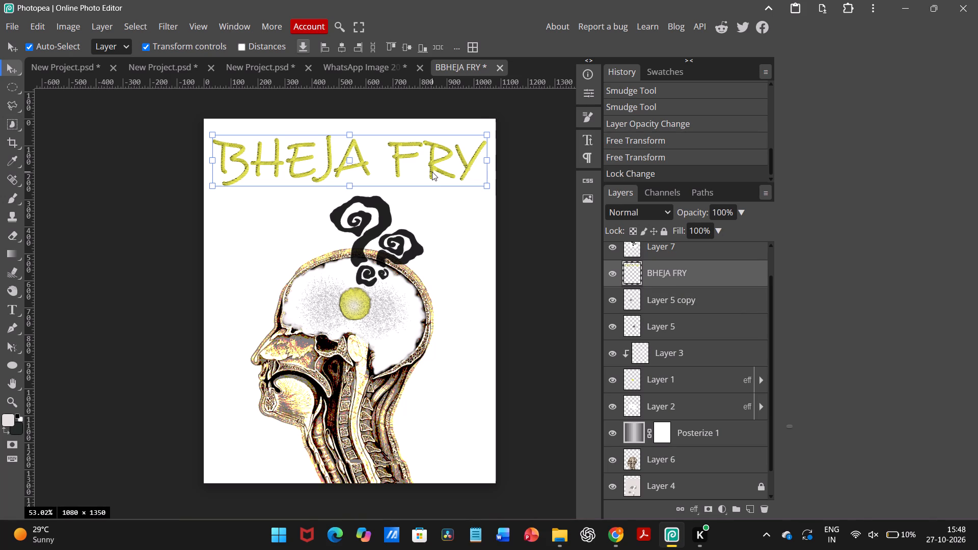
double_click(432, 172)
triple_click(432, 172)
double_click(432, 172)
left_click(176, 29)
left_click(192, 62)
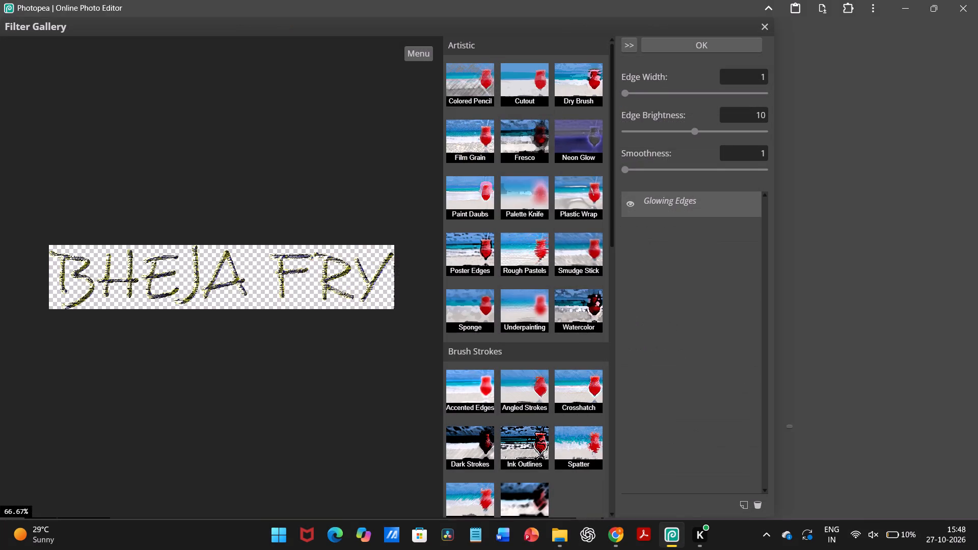
Preview Artistic filters on the title, including Palette Knife, Plastic Wrap, Rough Pastels, Underpainting and Watercolor.
left_click(483, 188)
left_click(513, 189)
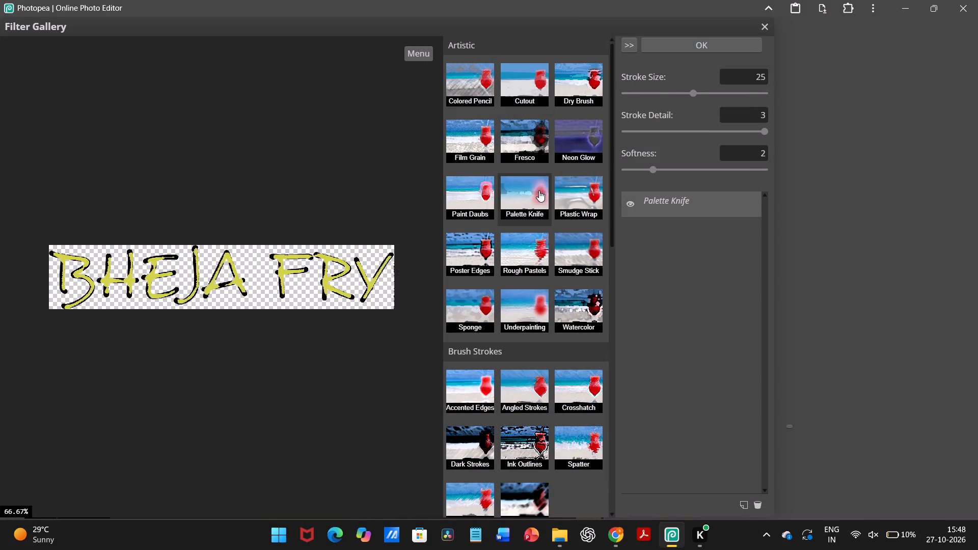
left_click(595, 202)
left_click(545, 203)
left_click(575, 203)
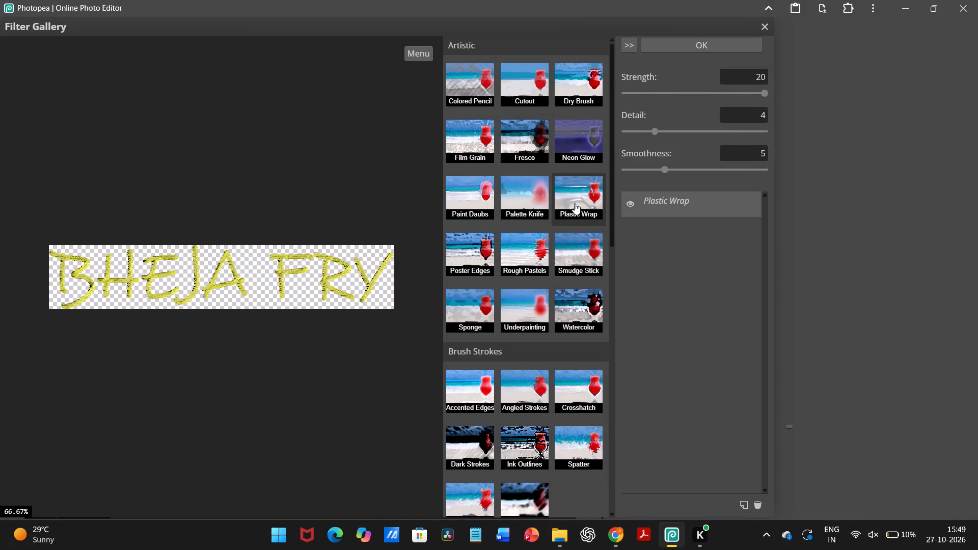
scroll(559, 230, "down", 1)
left_click(530, 235)
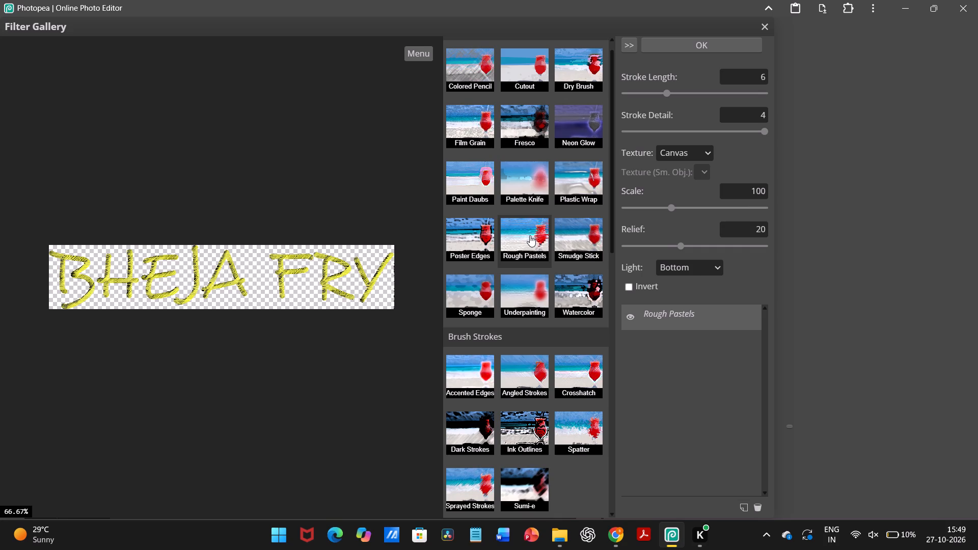
left_click(582, 228)
left_click(528, 288)
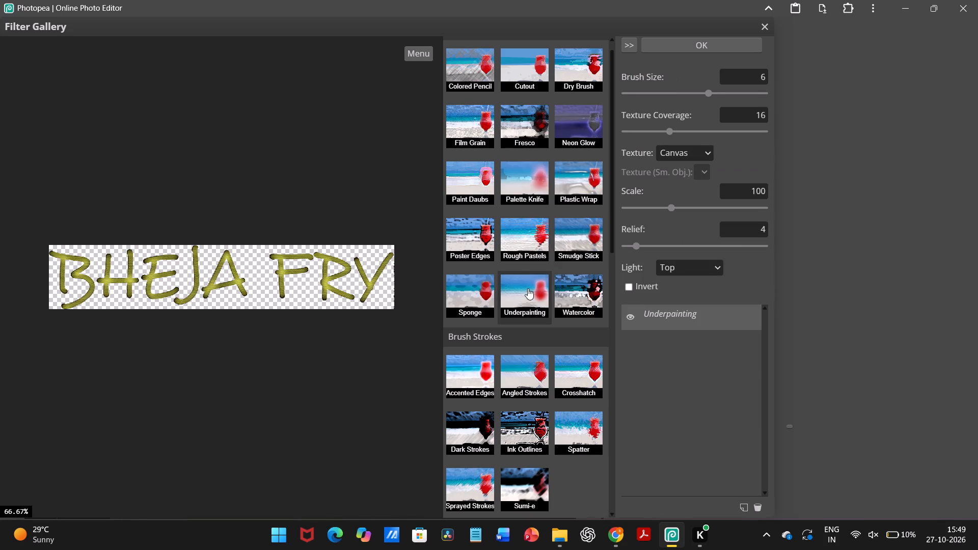
left_click(586, 288)
scroll(586, 288, "down", 1)
Preview Brush Strokes filters on the title, including Crosshatch, Spatter, Dark Strokes, Ink Outlines and Sumi-e, examining Ink Outlines up close.
left_click(539, 314)
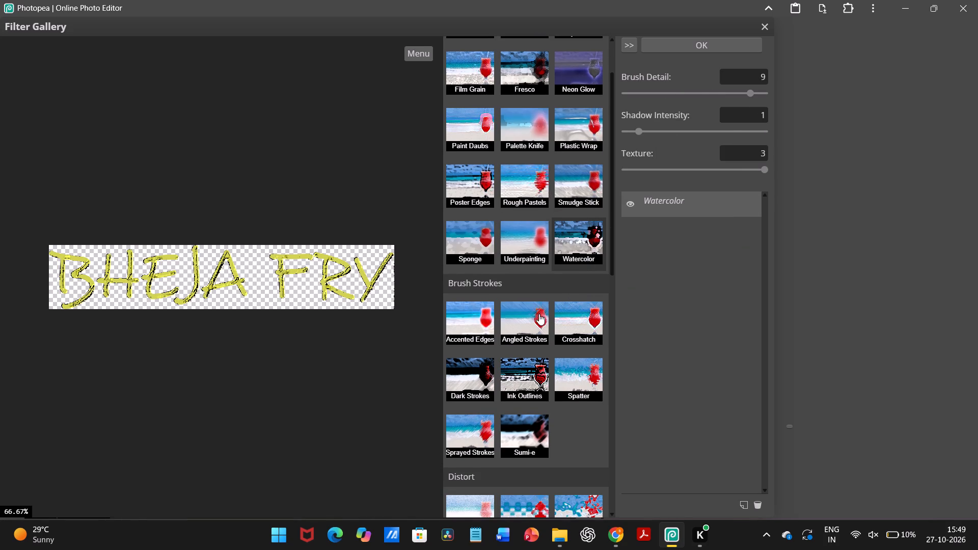
left_click(585, 309)
scroll(585, 309, "down", 1)
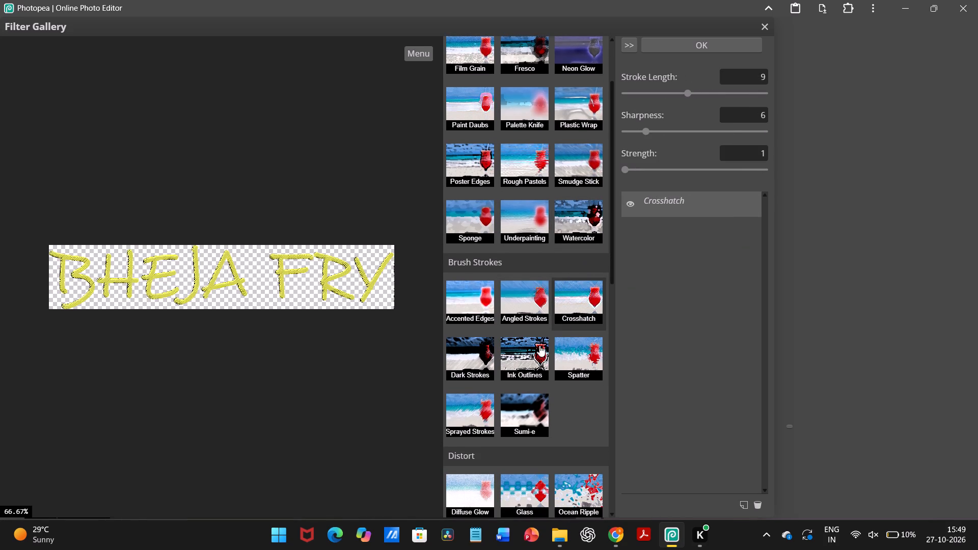
left_click(530, 353)
left_click(570, 351)
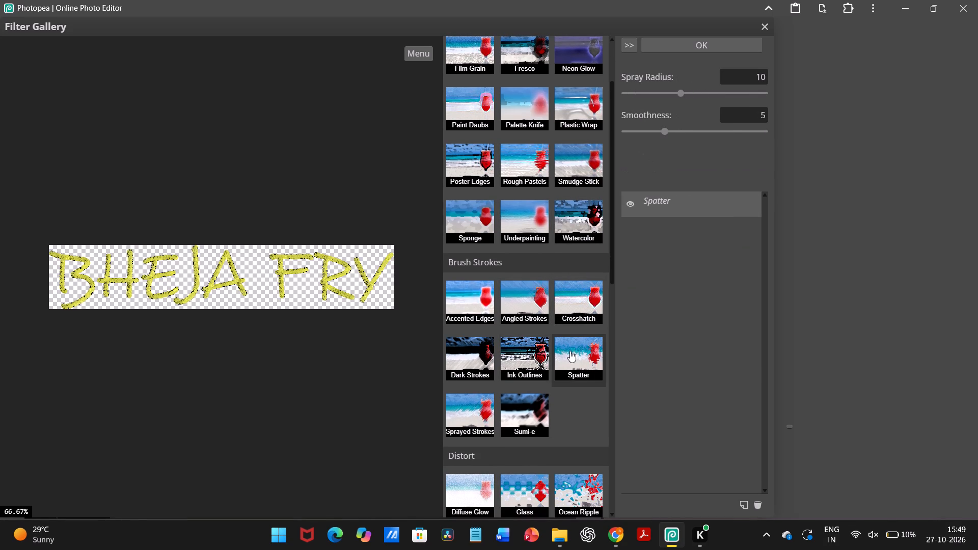
scroll(570, 351, "down", 1)
left_click(528, 350)
left_click(485, 348)
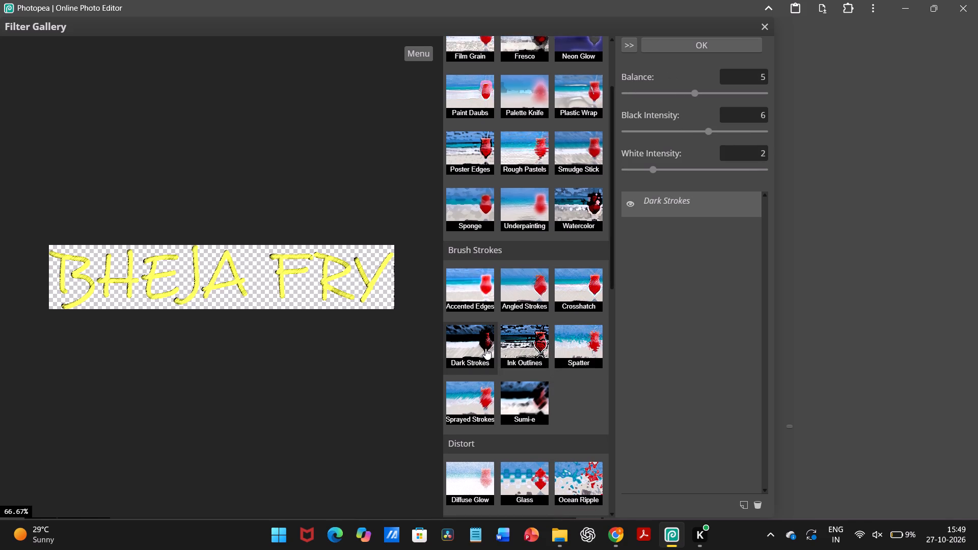
left_click(523, 340)
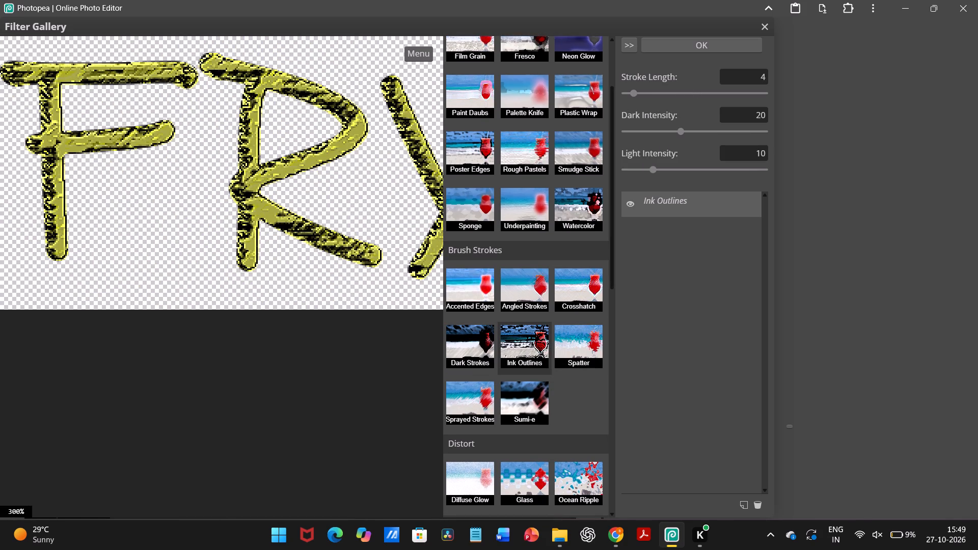
left_click(524, 327)
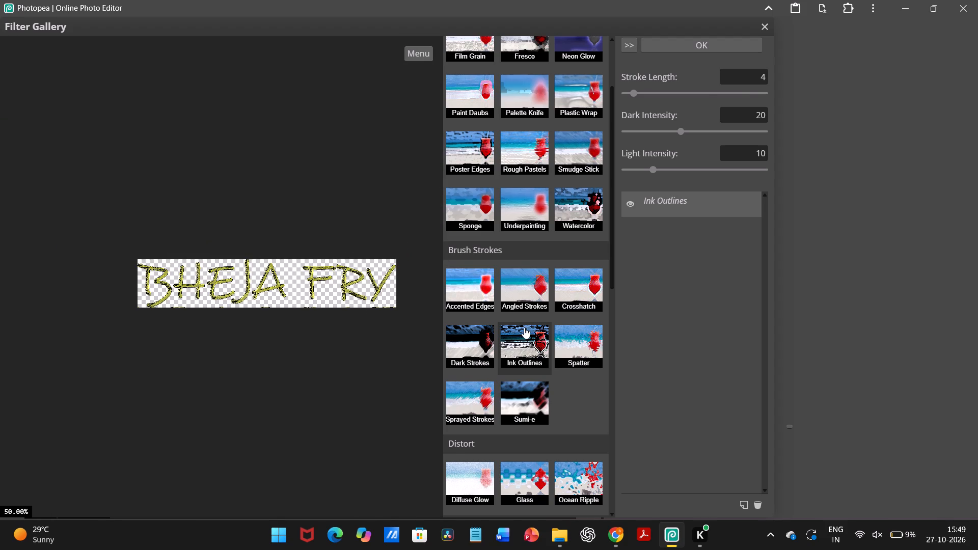
left_click(481, 391)
left_click(521, 404)
scroll(521, 404, "down", 1)
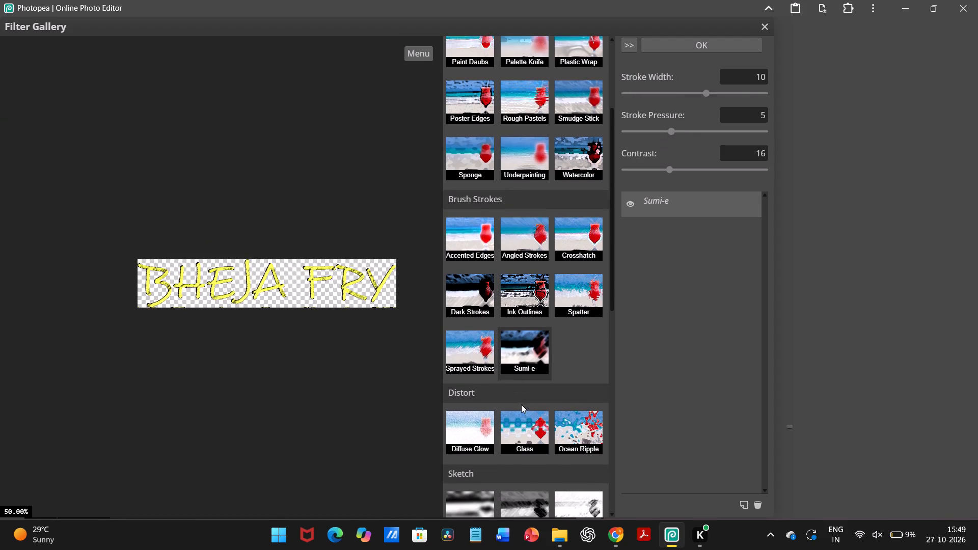
Preview Distort filters on the title, including Diffuse Glow and Glass.
left_click(476, 437)
left_click(532, 428)
scroll(532, 428, "down", 1)
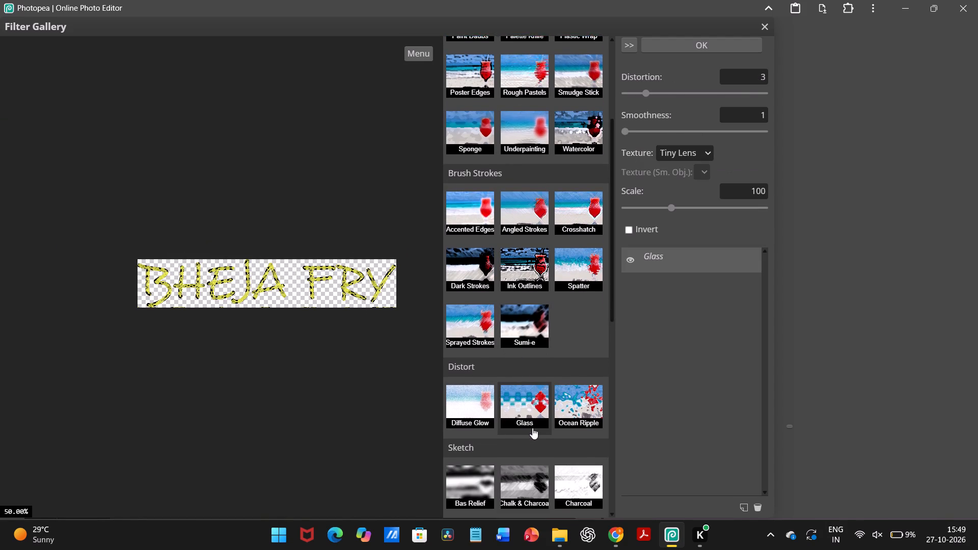
scroll(532, 428, "down", 1)
left_click(586, 397)
scroll(586, 397, "down", 1)
Compare the Chalk & Charcoal, Bas Relief and Charcoal Sketch filters on the title.
left_click(542, 422)
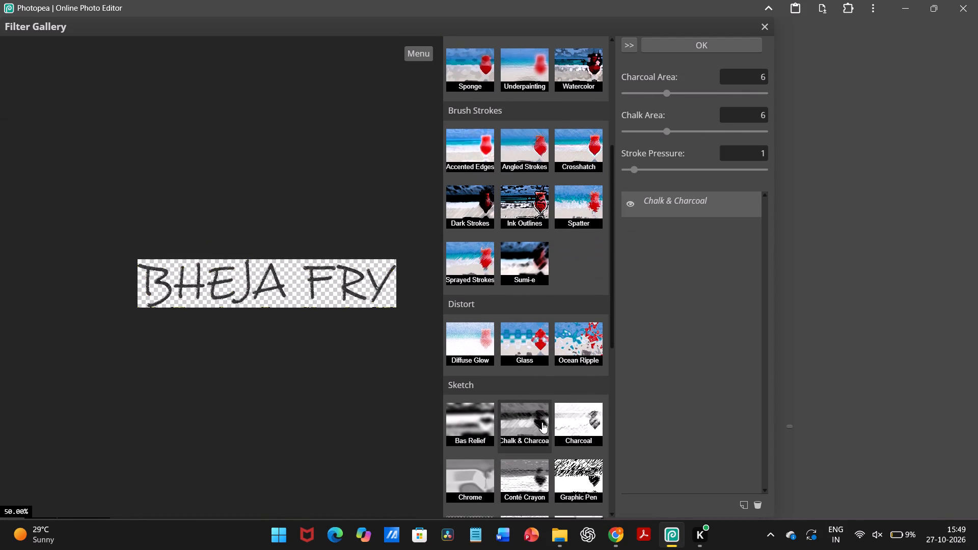
left_click(475, 428)
left_click(510, 426)
scroll(510, 426, "down", 1)
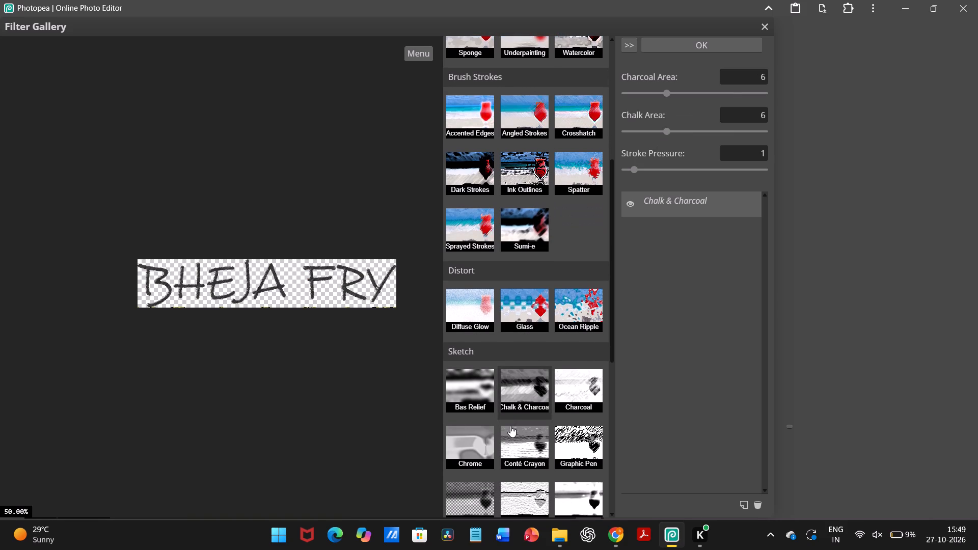
scroll(510, 426, "down", 1)
left_click(468, 394)
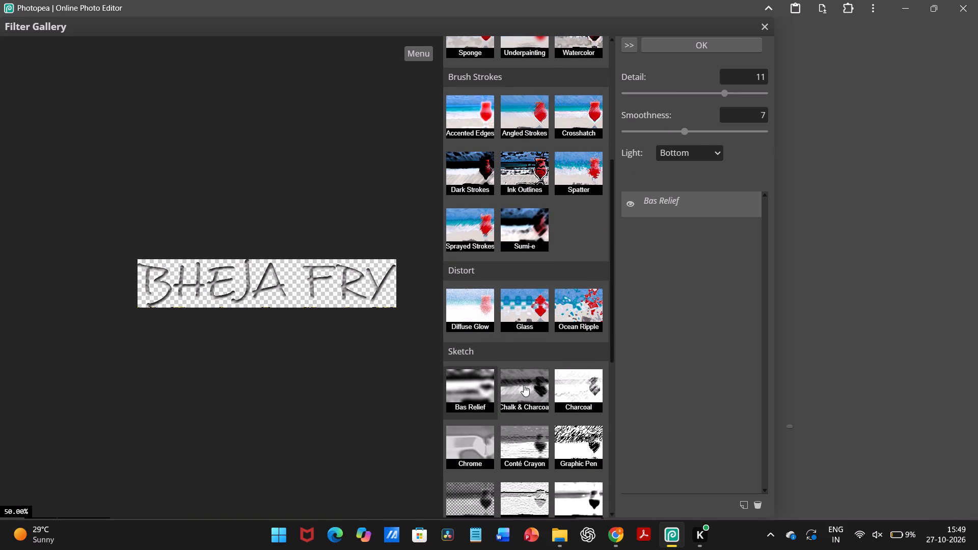
left_click(522, 384)
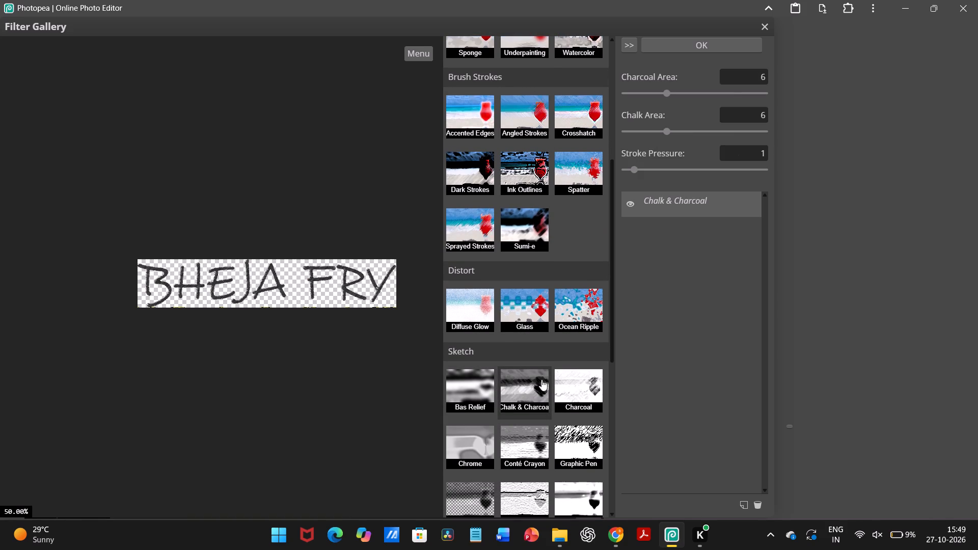
left_click(569, 374)
scroll(569, 374, "down", 1)
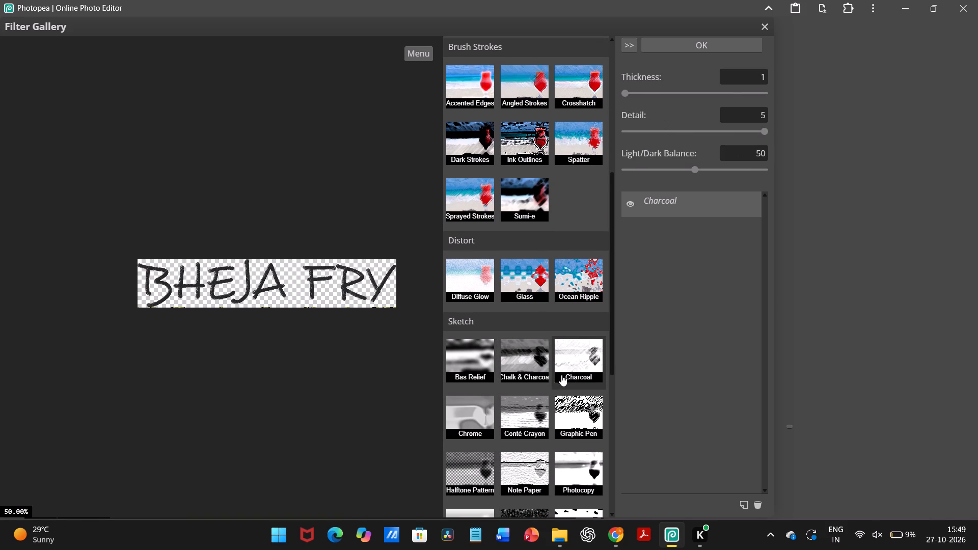
Preview the Chrome, Conté Crayon and Graphic Pen Sketch filters on the title, comparing them with Charcoal.
left_click(488, 405)
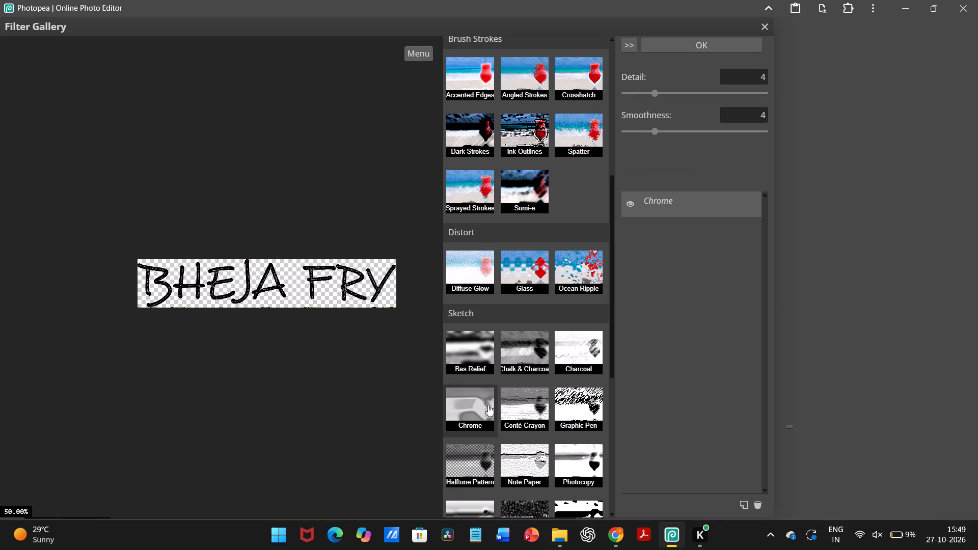
left_click(478, 404)
left_click(510, 402)
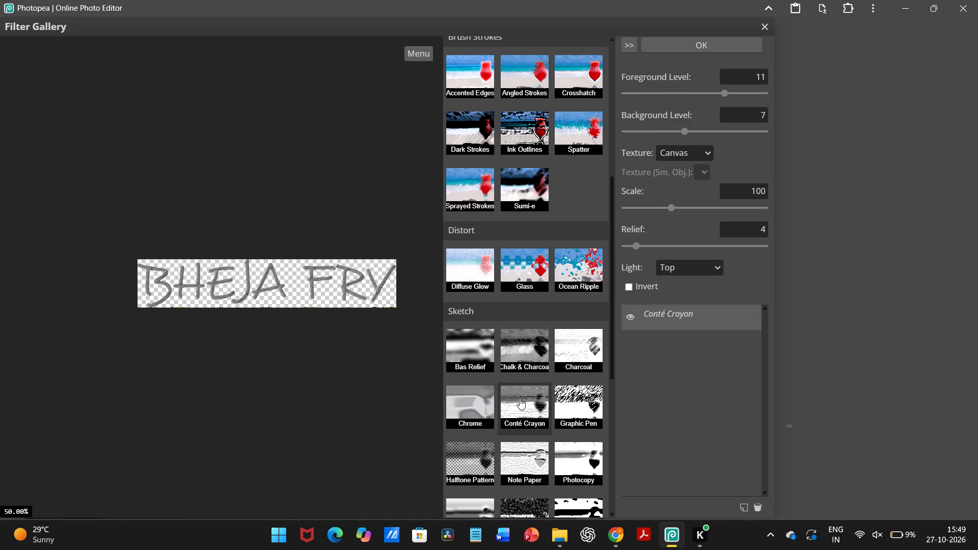
left_click(524, 355)
left_click(576, 345)
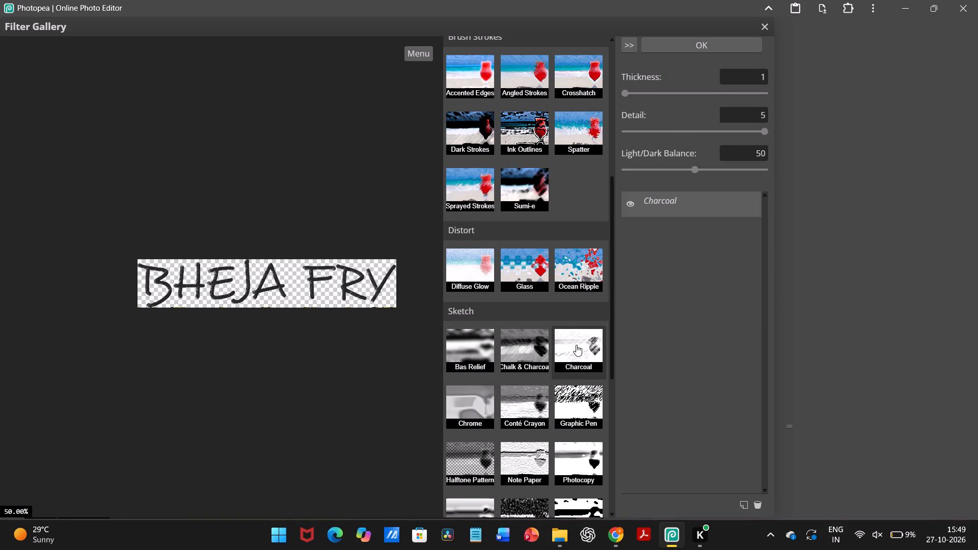
left_click(570, 381)
left_click(568, 398)
scroll(568, 398, "down", 1)
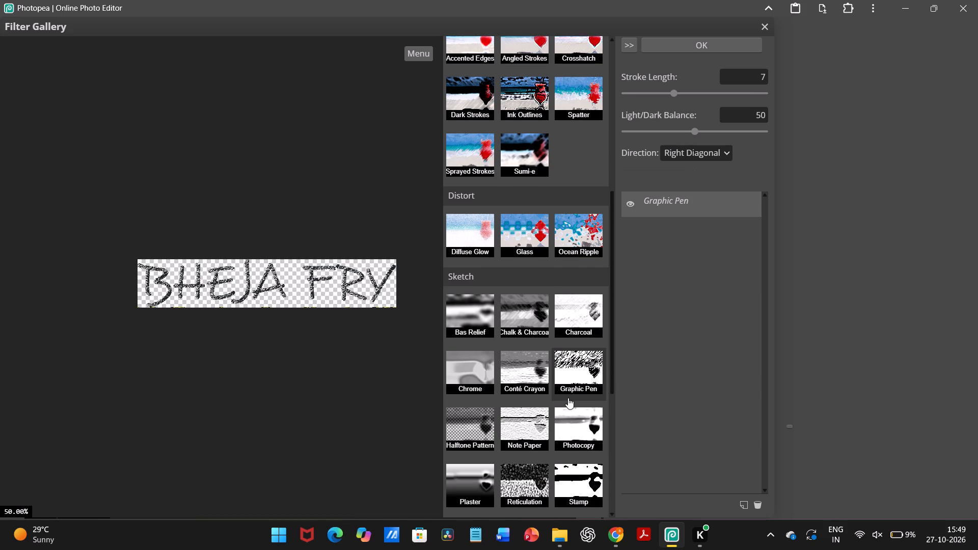
scroll(568, 398, "down", 2)
left_click(575, 346)
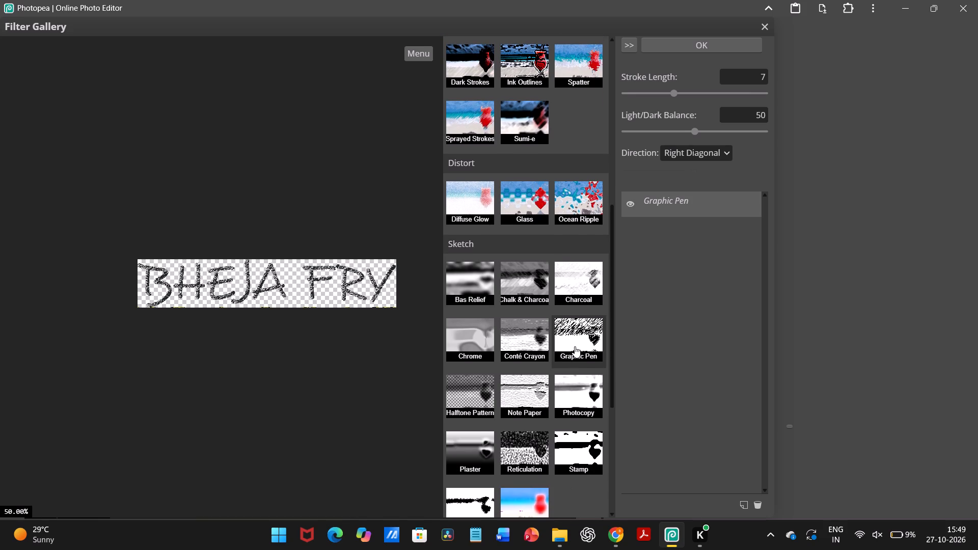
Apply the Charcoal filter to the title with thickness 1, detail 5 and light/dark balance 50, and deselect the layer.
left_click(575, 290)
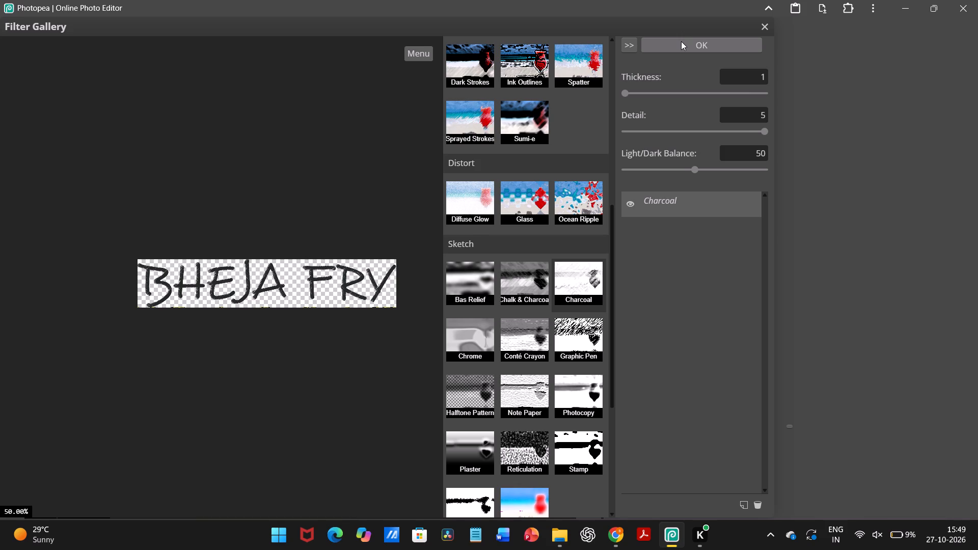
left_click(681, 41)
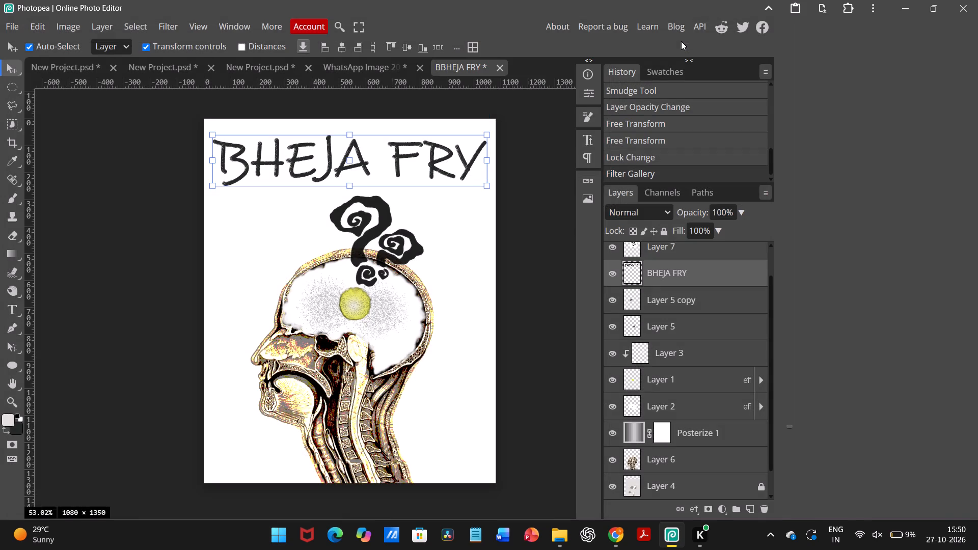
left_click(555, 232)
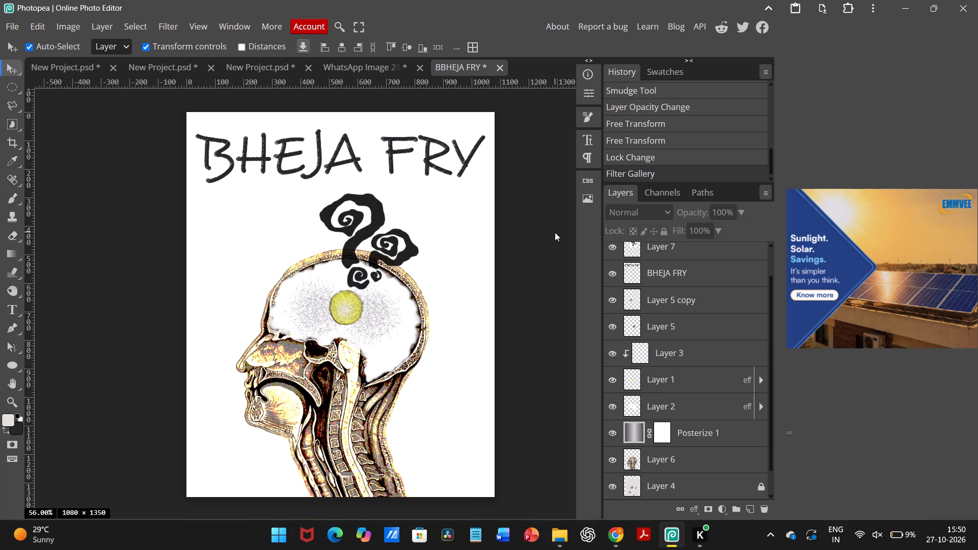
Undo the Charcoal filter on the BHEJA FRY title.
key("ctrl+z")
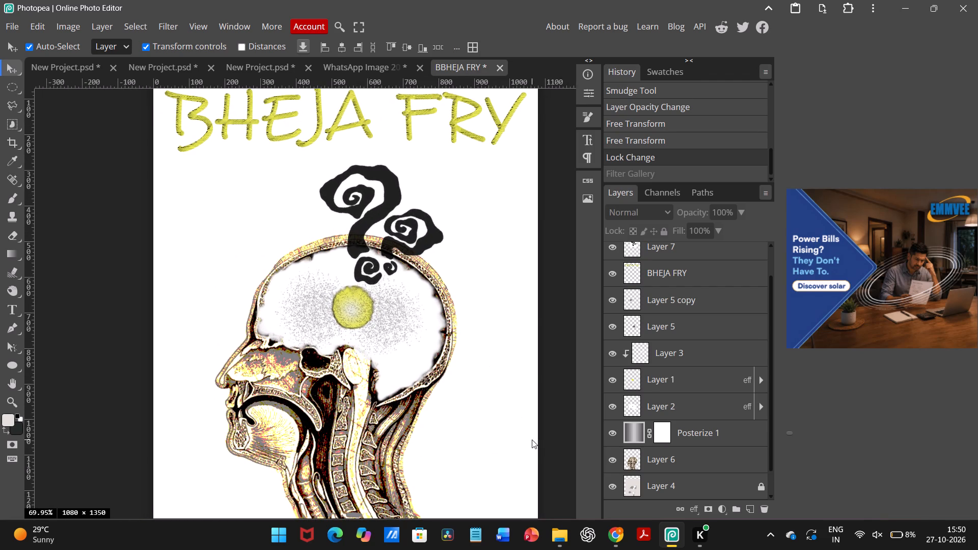
Switch to Pinterest in Chrome and browse the pins related to the spiral artwork for black ink graphic elements.
left_click(611, 526)
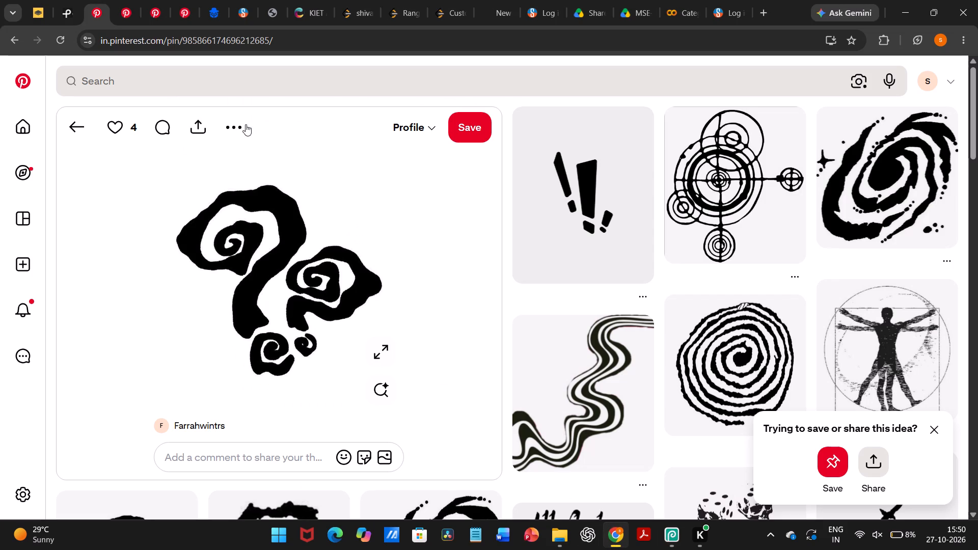
scroll(244, 225, "down", 6)
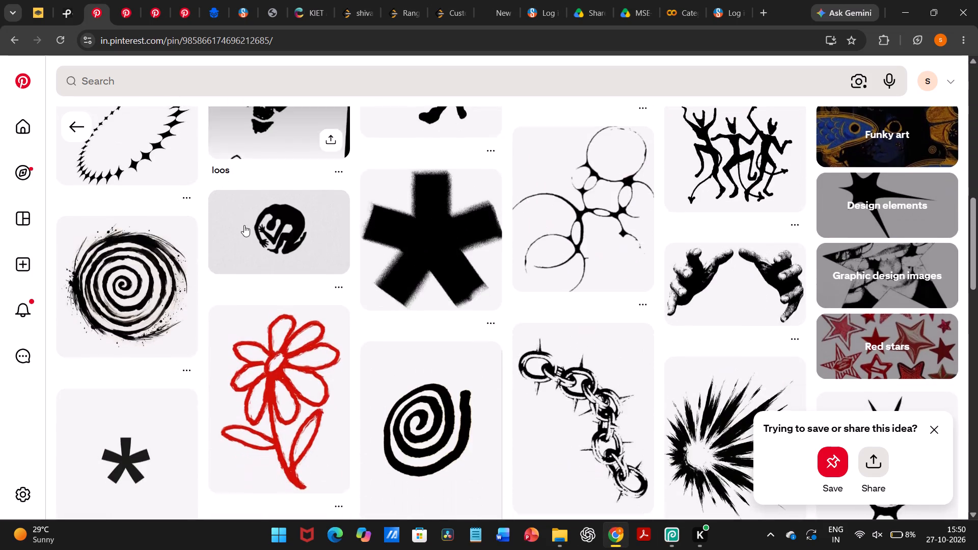
scroll(244, 225, "down", 6)
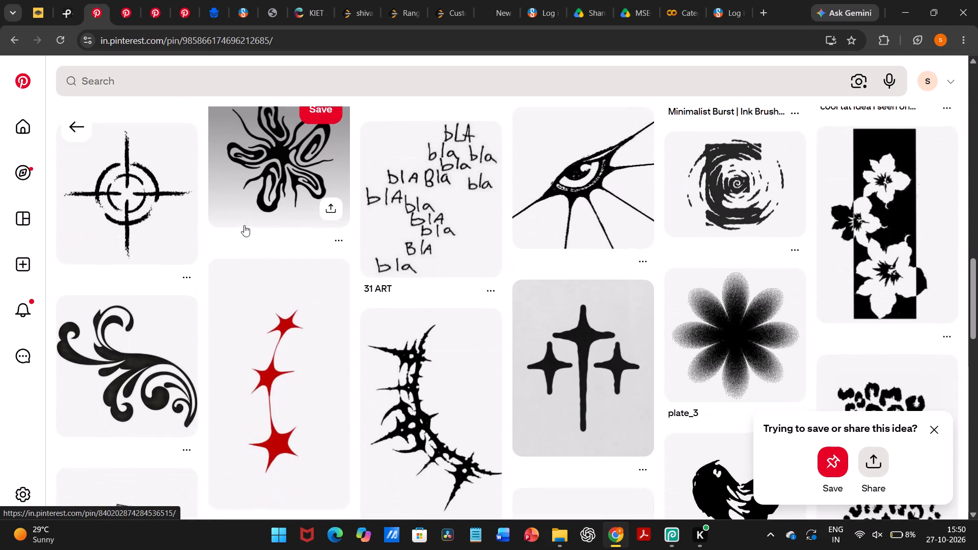
scroll(465, 205, "down", 2)
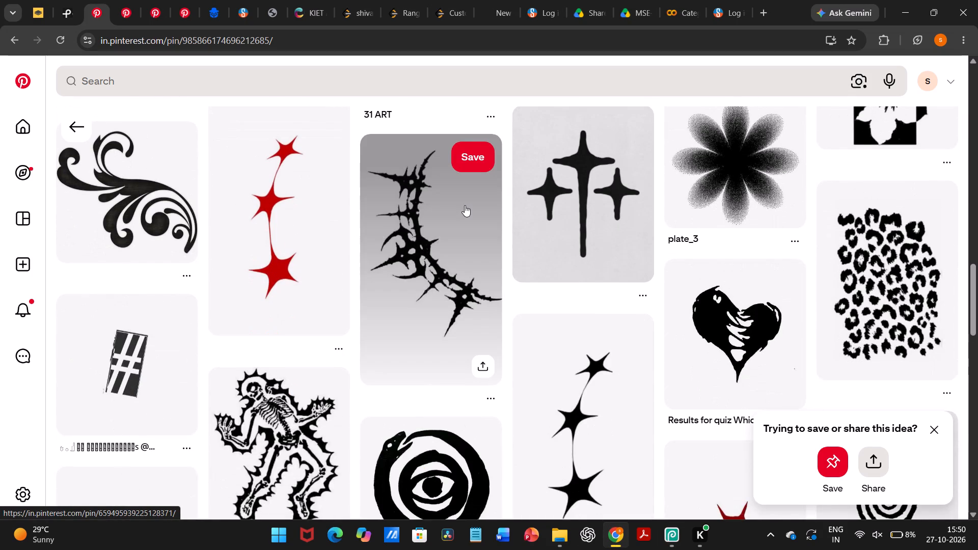
scroll(465, 205, "down", 2)
scroll(465, 205, "up", 5)
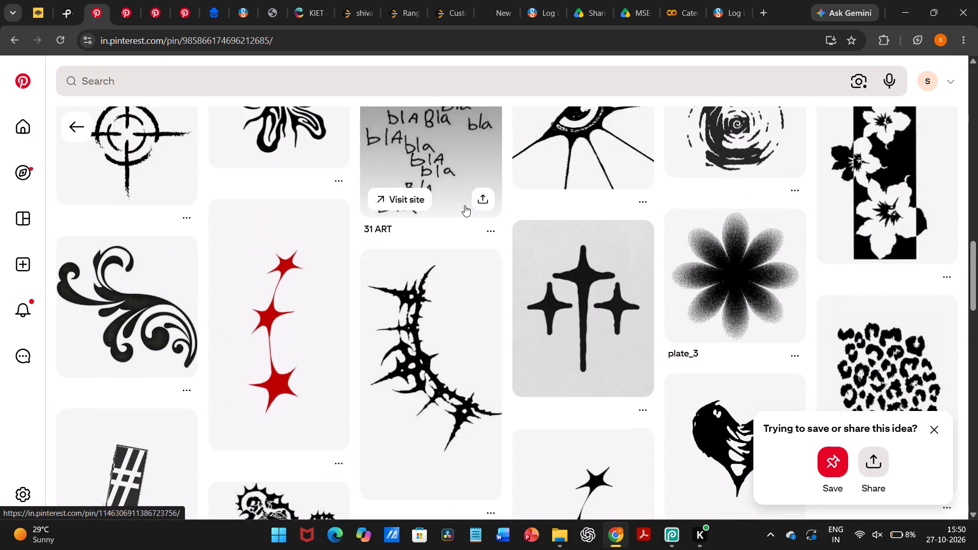
scroll(465, 205, "up", 2)
Follow the spiky eye pins to the laced-up vertical eye illustration and copy its image.
left_click(577, 235)
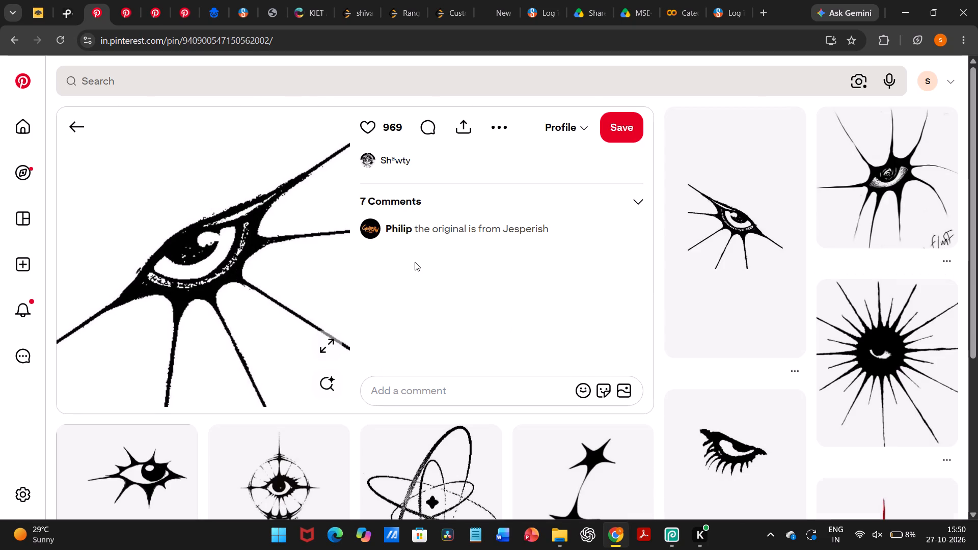
scroll(415, 262, "down", 2)
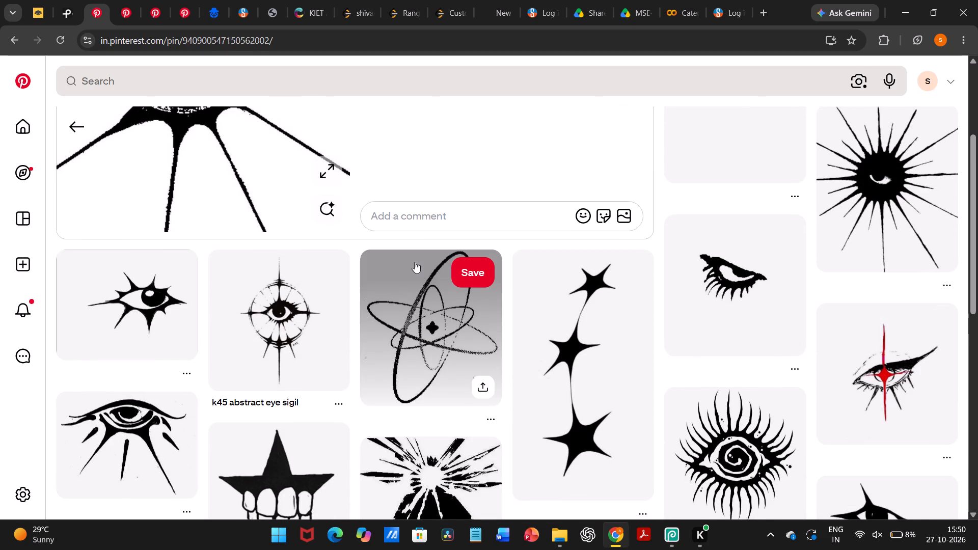
scroll(522, 191, "up", 3)
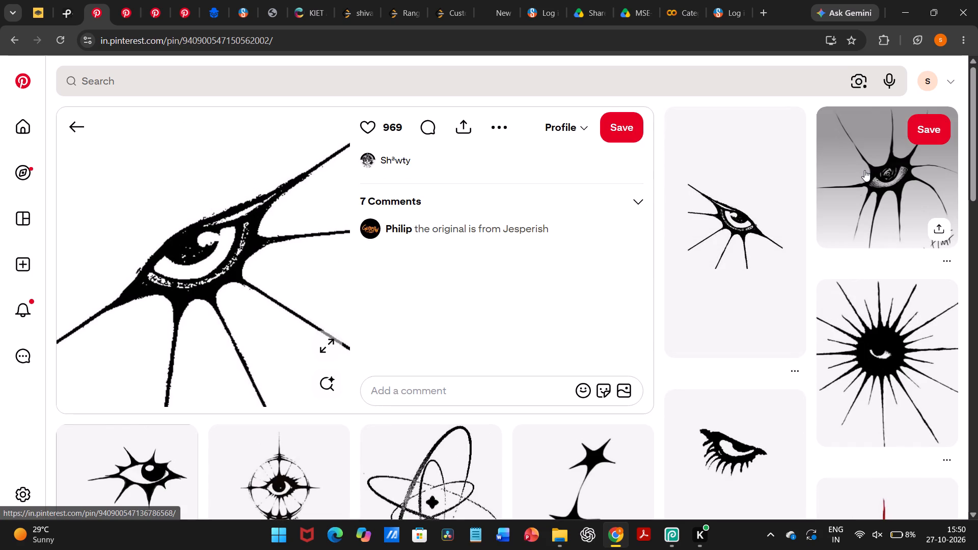
left_click(863, 169)
right_click(309, 290)
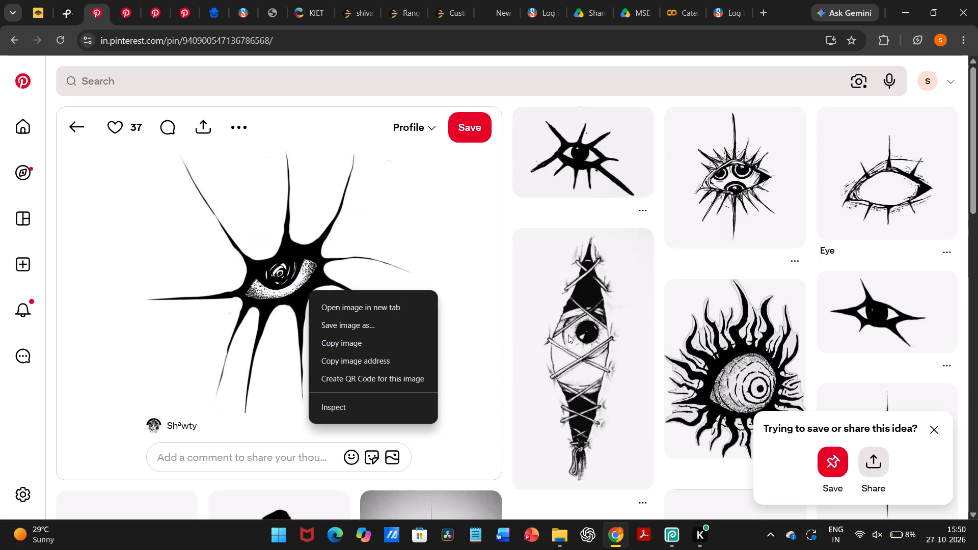
left_click(568, 335)
left_click(225, 291)
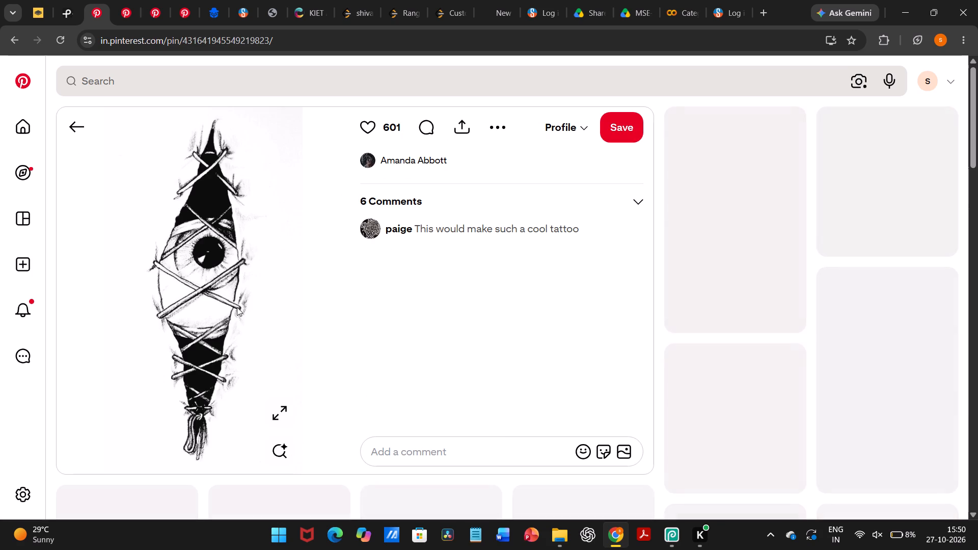
right_click(206, 308)
left_click(245, 363)
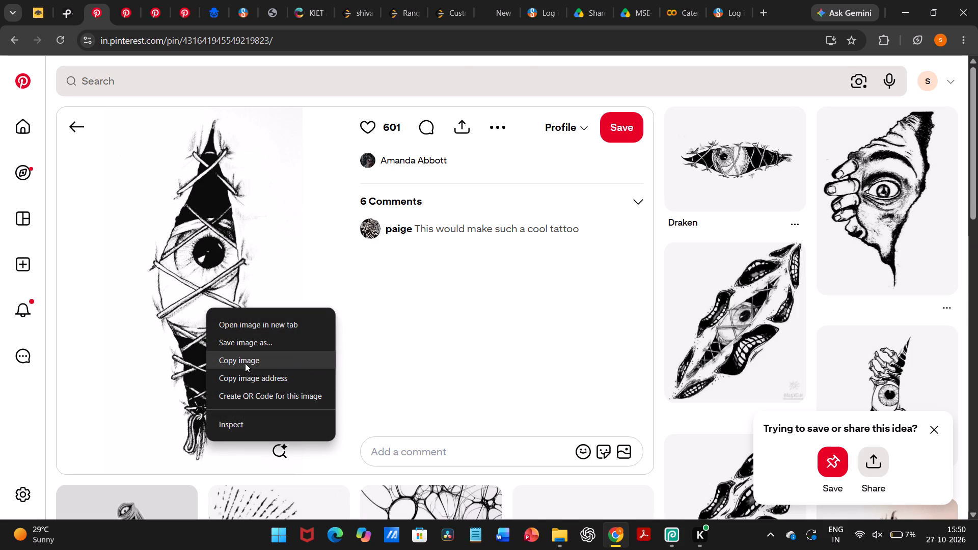
Paste the laced eye image into the BHEJA FRY poster in Photopea above Layer 7 and set its blend mode to Darken.
left_click(676, 539)
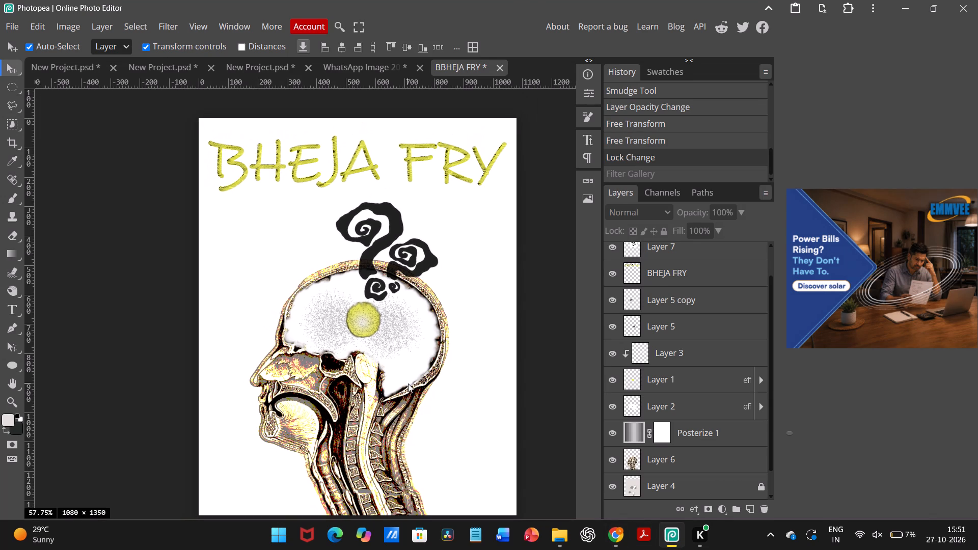
left_click(278, 278)
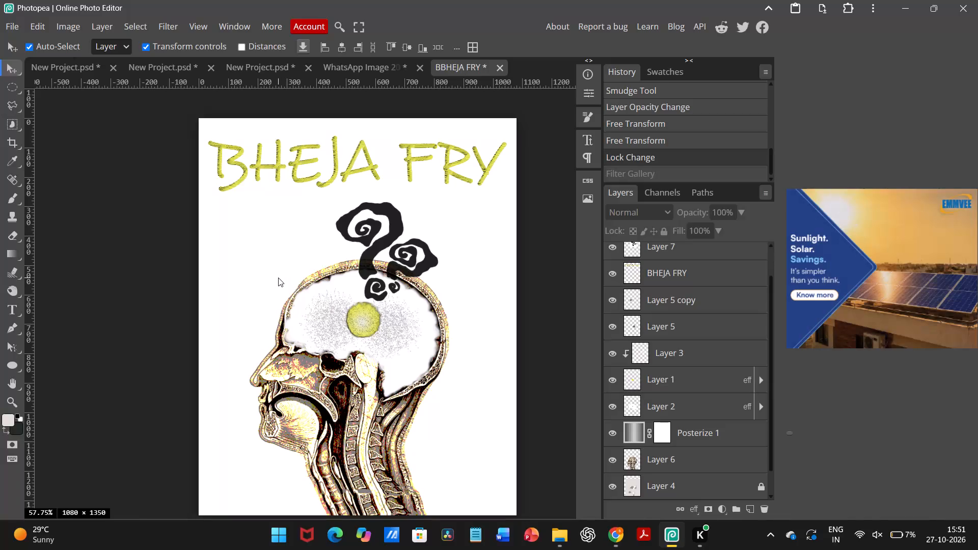
scroll(662, 344, "up", 4)
left_click(681, 287)
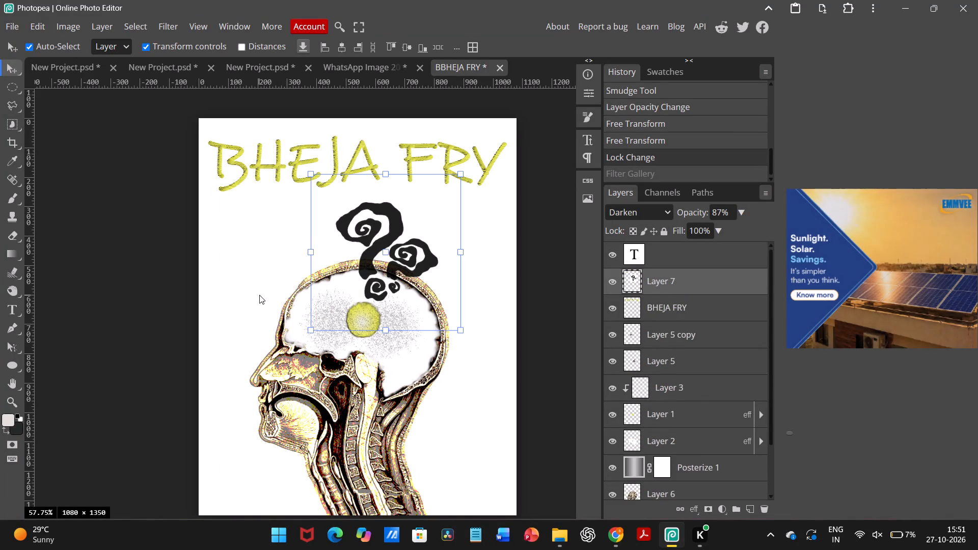
key("ctrl+v")
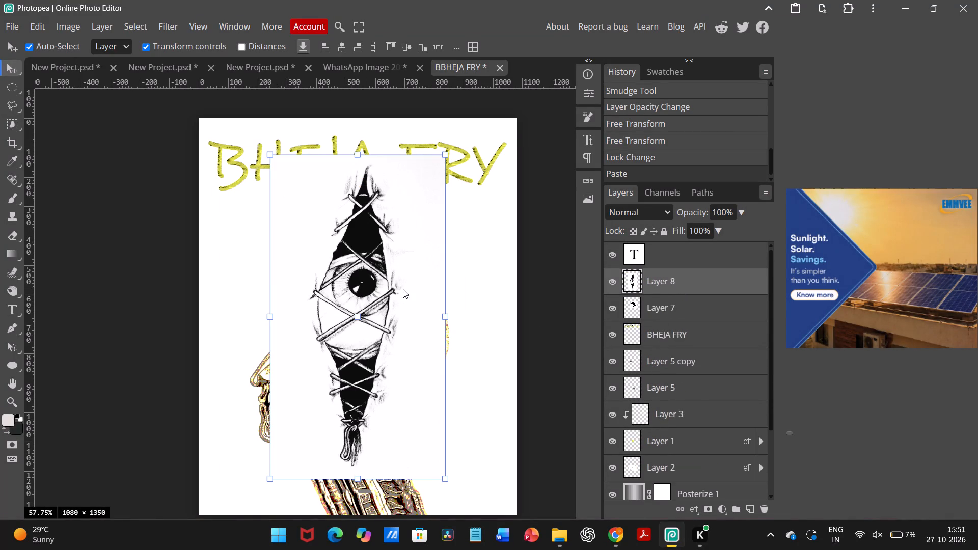
left_click(656, 212)
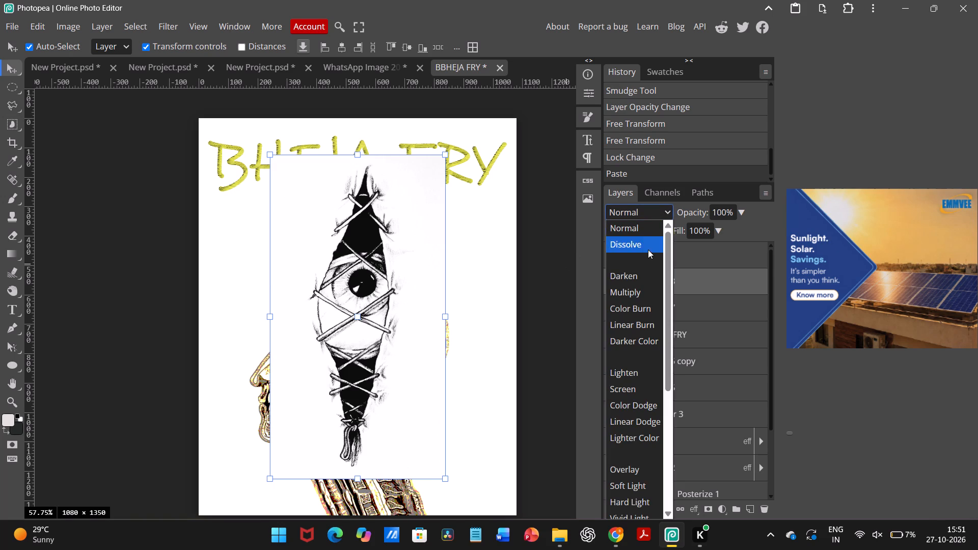
left_click(634, 277)
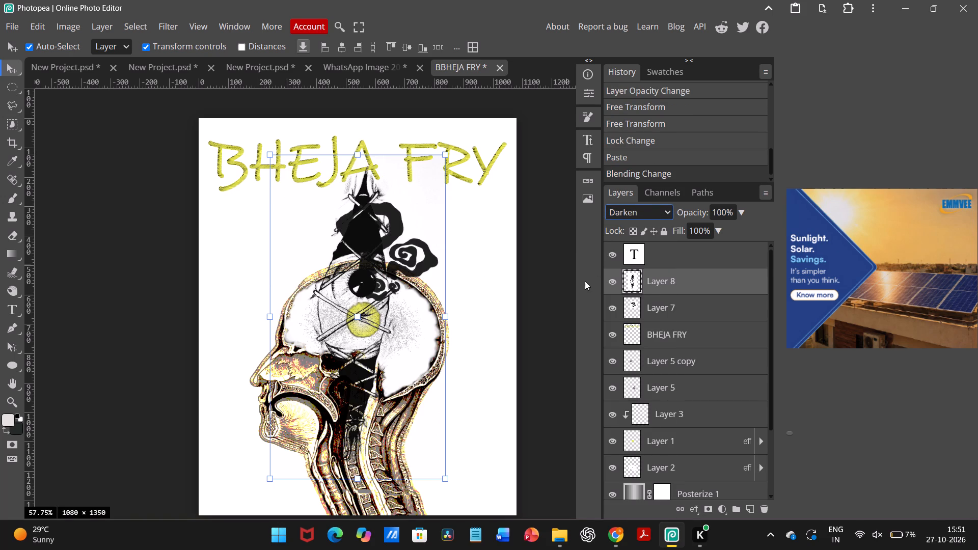
Try the laced eye at different spots around the head, placing it near the poster's upper right edge over the end of the title.
left_click_drag(369, 332, 327, 334)
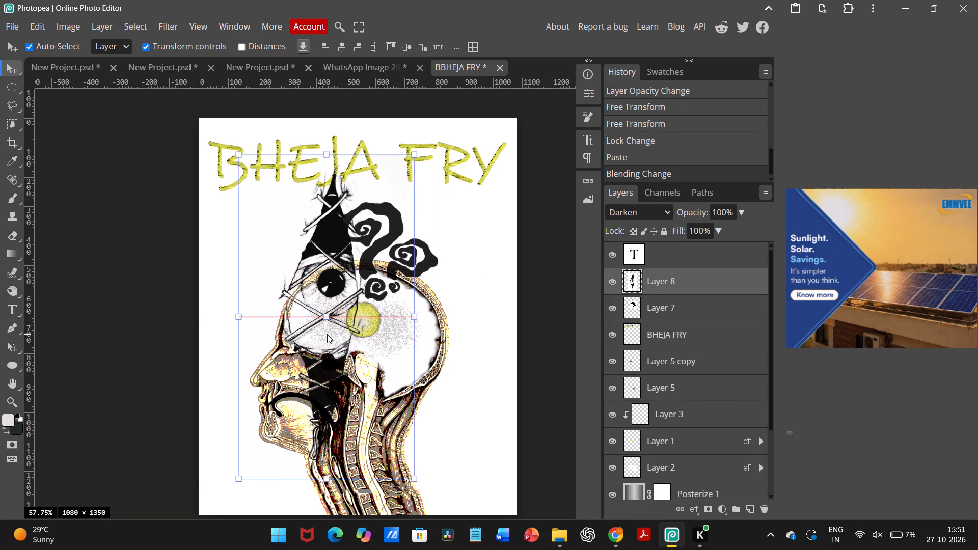
left_click_drag(327, 334, 262, 366)
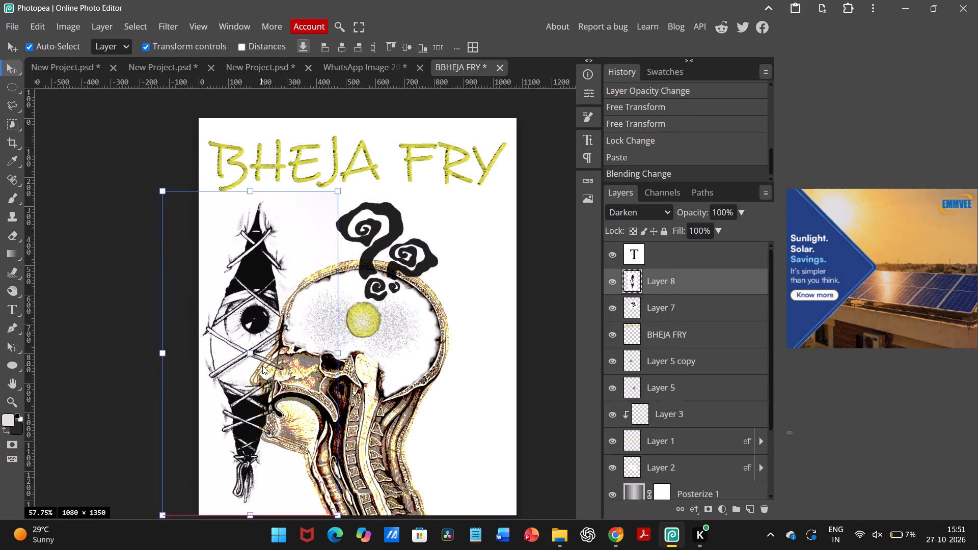
left_click_drag(262, 366, 481, 279)
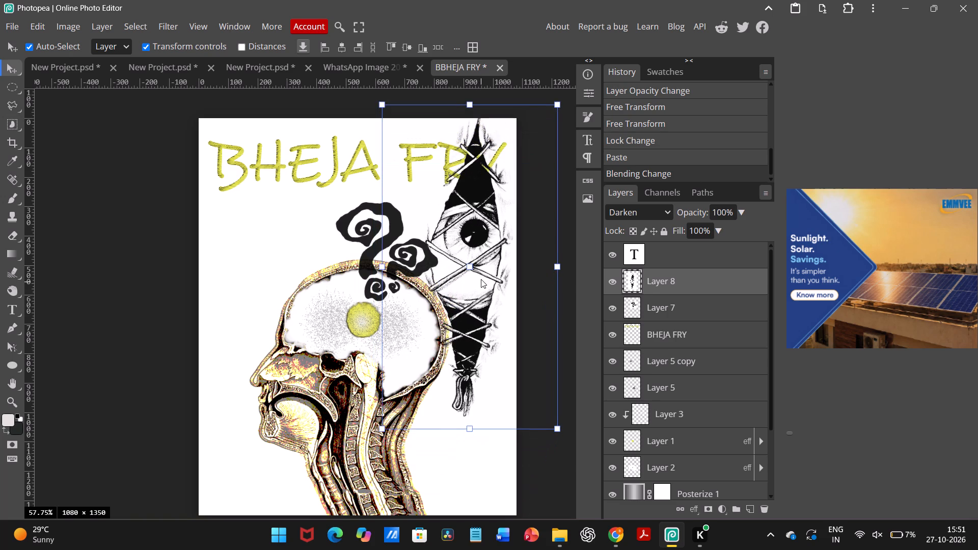
left_click_drag(481, 279, 487, 278)
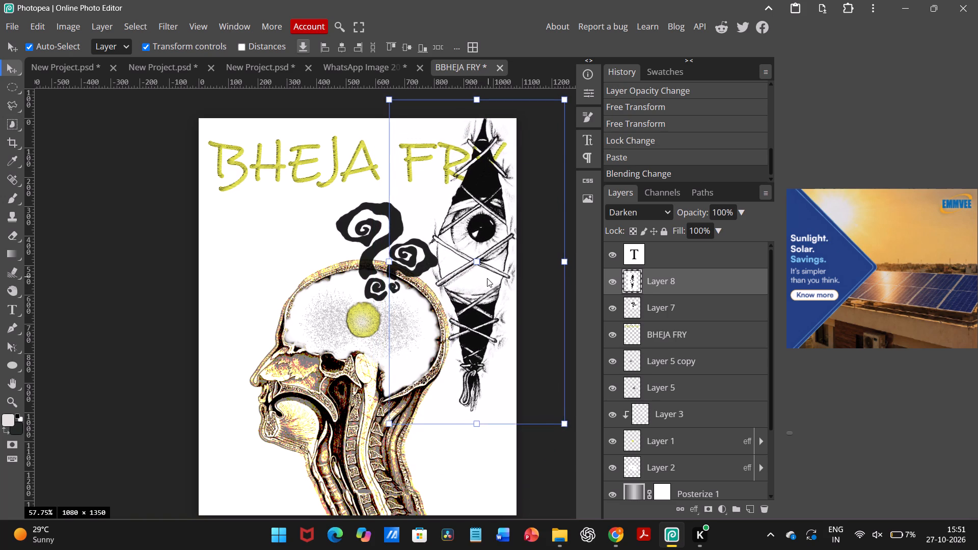
left_click_drag(487, 278, 482, 285)
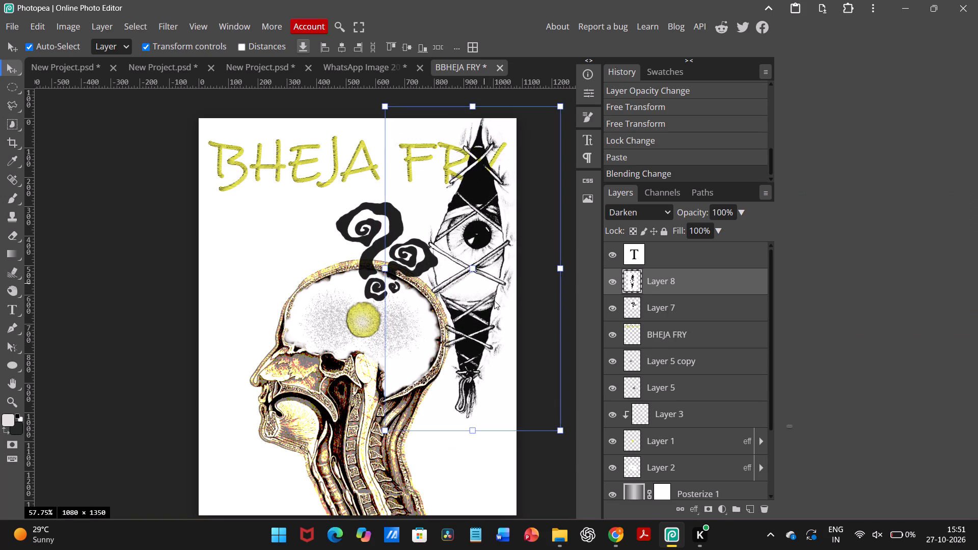